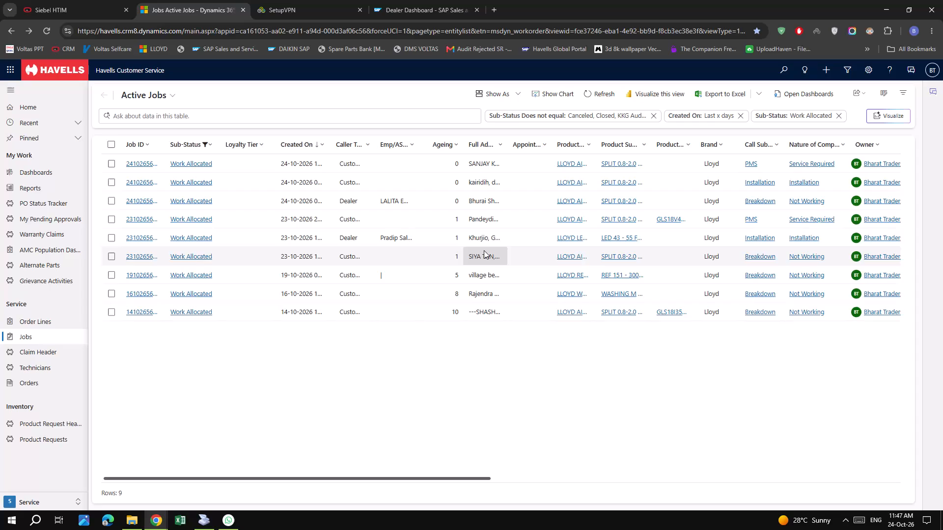
Refresh the Active Jobs list filtered to the Work Allocated sub-status.
scroll(583, 126, "up", 1)
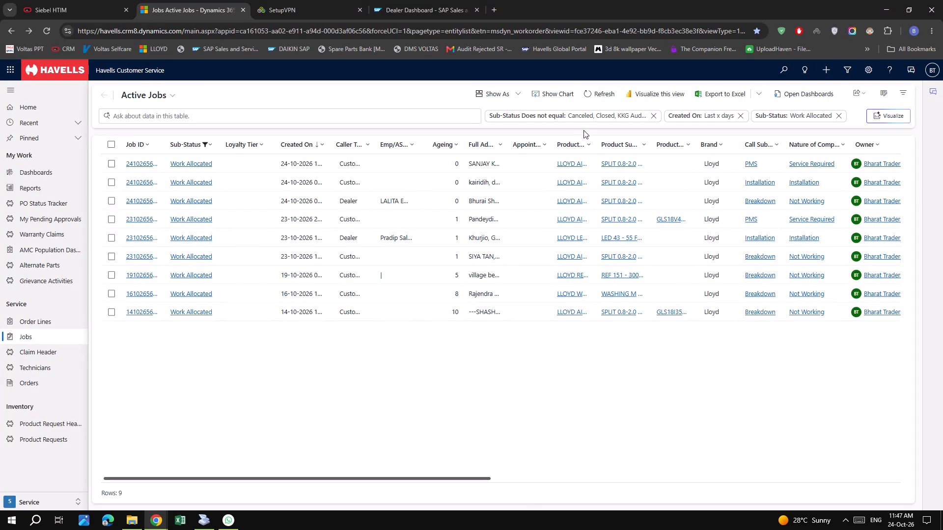
scroll(583, 130, "up", 4)
left_click(588, 97)
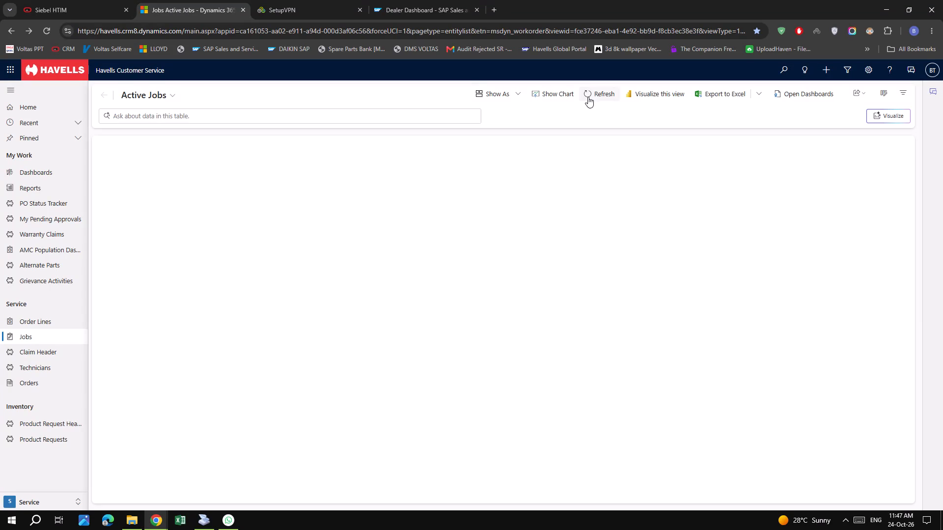
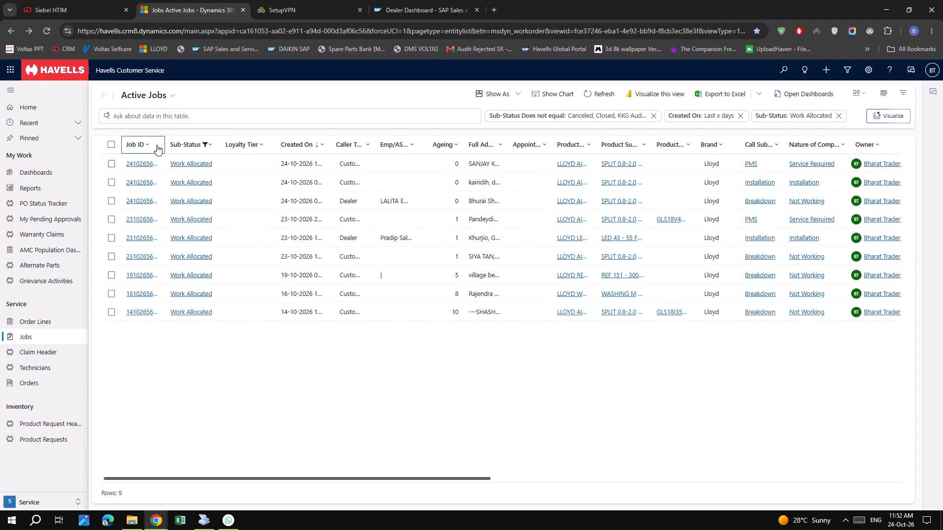
Change the Sub-Status filter of the Active Jobs list from Work Allocated to Work Done SMS.
left_click(194, 145)
left_click(220, 212)
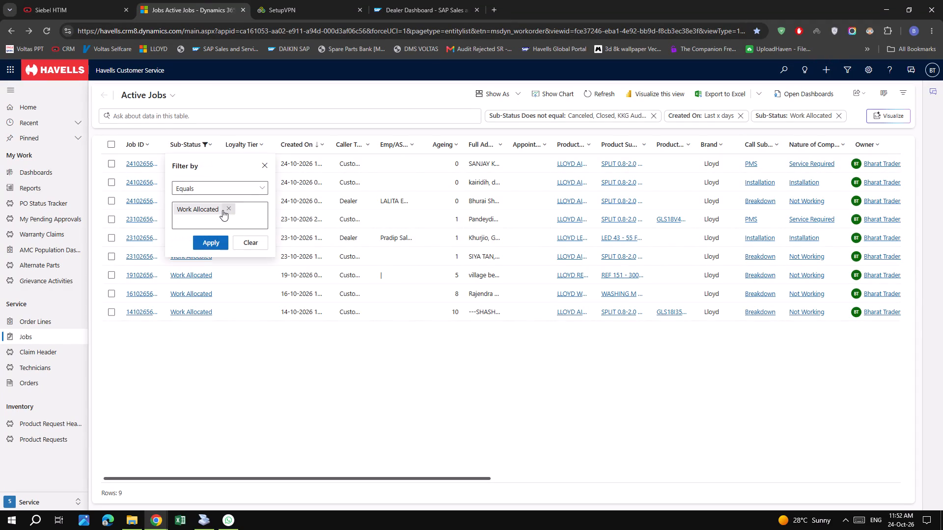
left_click(223, 214)
key("w")
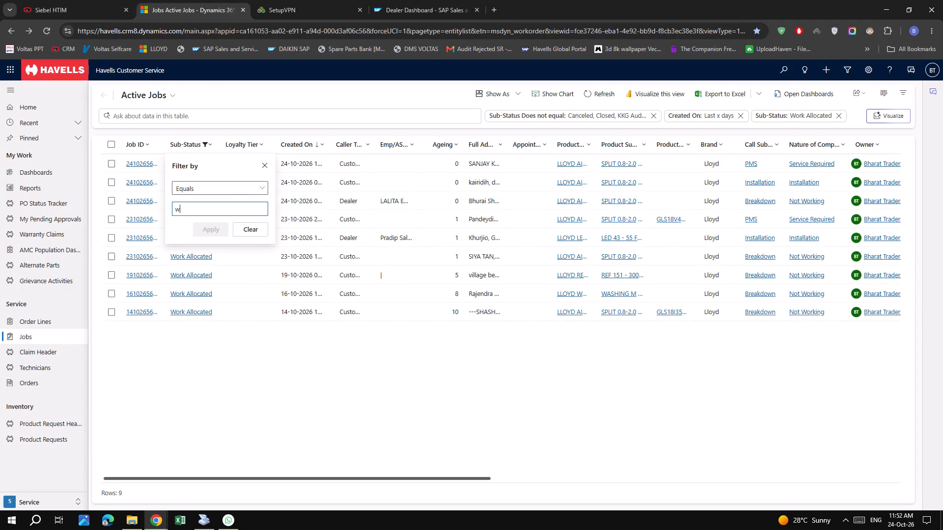
left_click(213, 238)
left_click(218, 245)
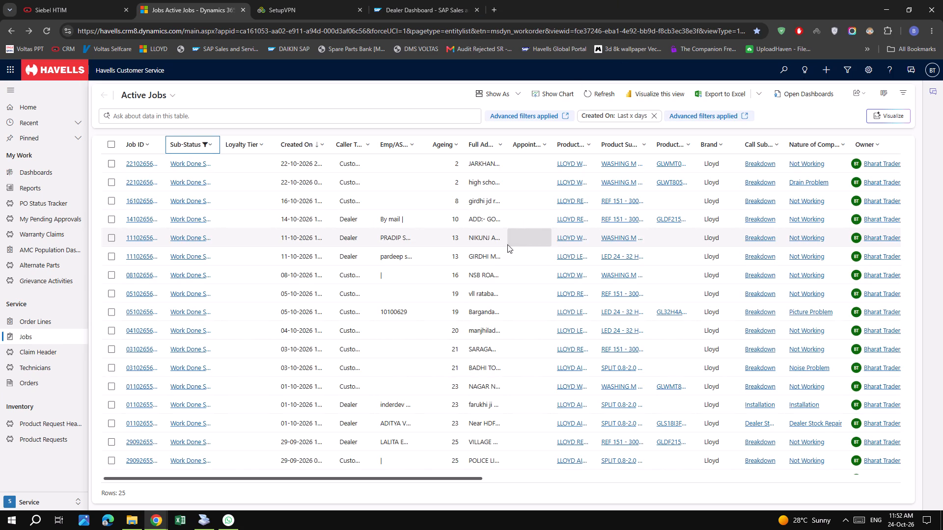
Start the sign-in requested for the app components that require it.
left_click_drag(471, 476, 477, 478)
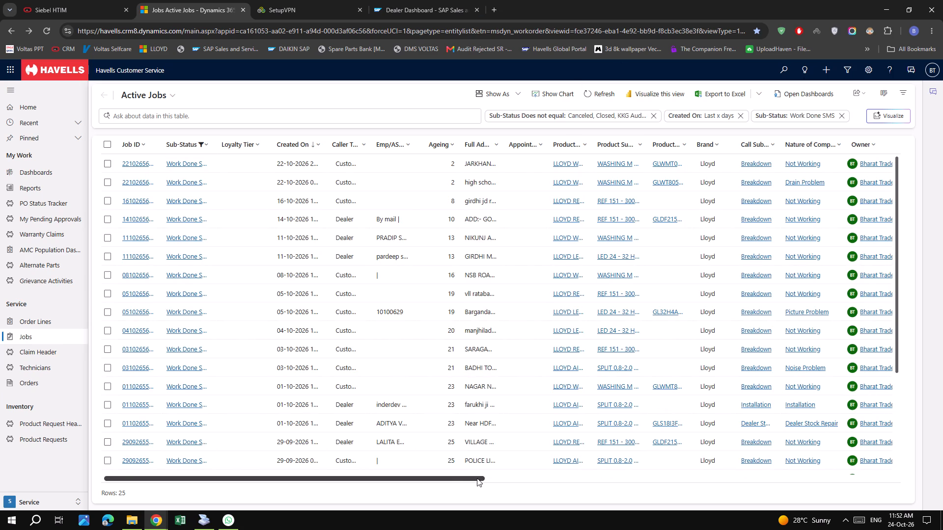
left_click_drag(477, 478, 569, 480)
left_click(917, 89)
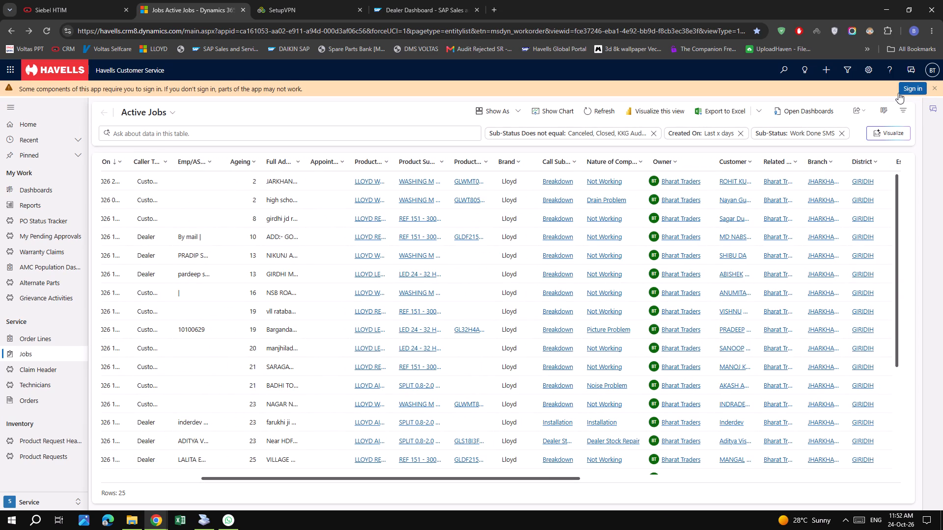
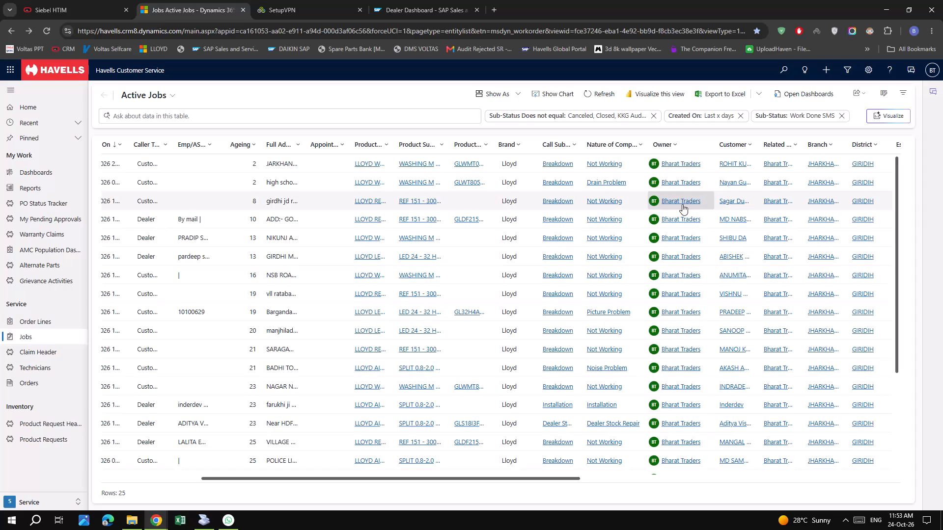
Examine the Work Done SMS jobs in the Active Jobs list, comparing their ageing, product, complaint, owner and customer columns.
scroll(680, 213, "down", 14)
scroll(680, 223, "up", 1)
scroll(680, 223, "down", 20)
scroll(680, 223, "down", 9)
scroll(681, 226, "up", 1)
scroll(681, 226, "down", 3)
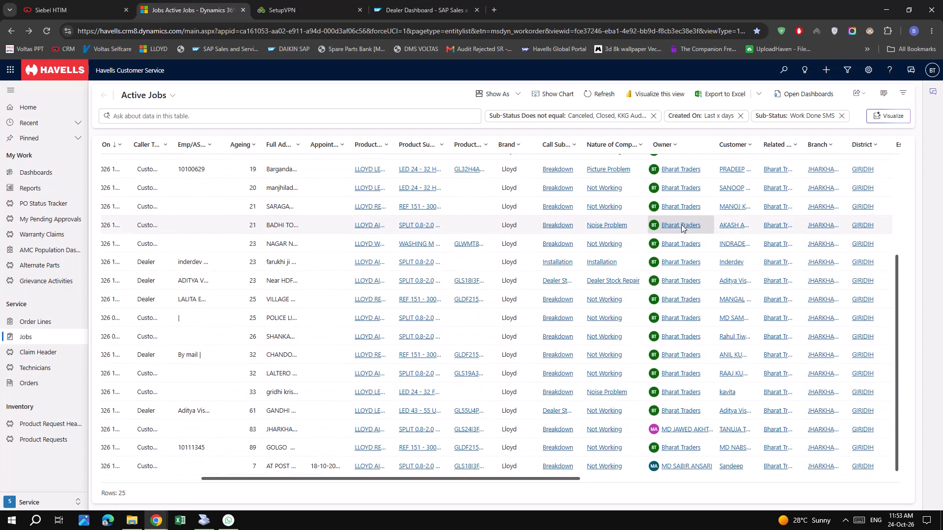
scroll(681, 224, "down", 3)
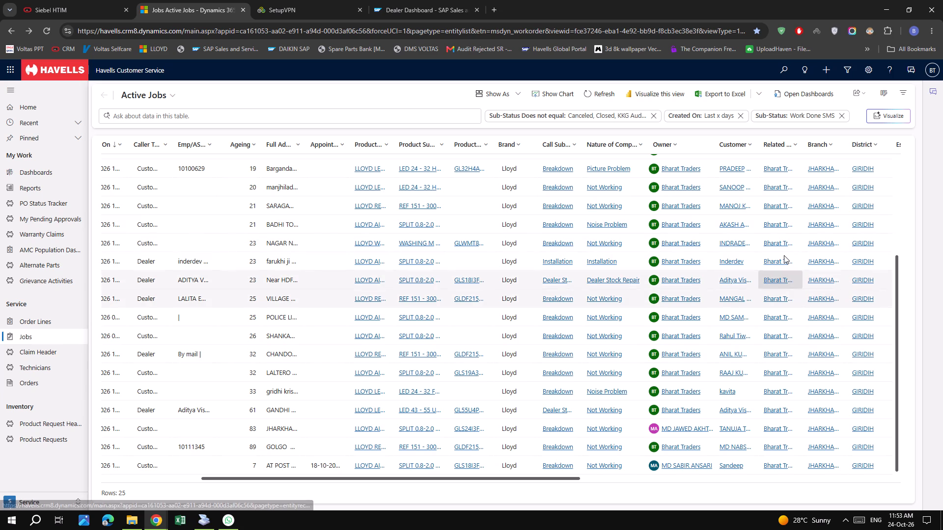
scroll(426, 161, "up", 2)
scroll(449, 223, "up", 5)
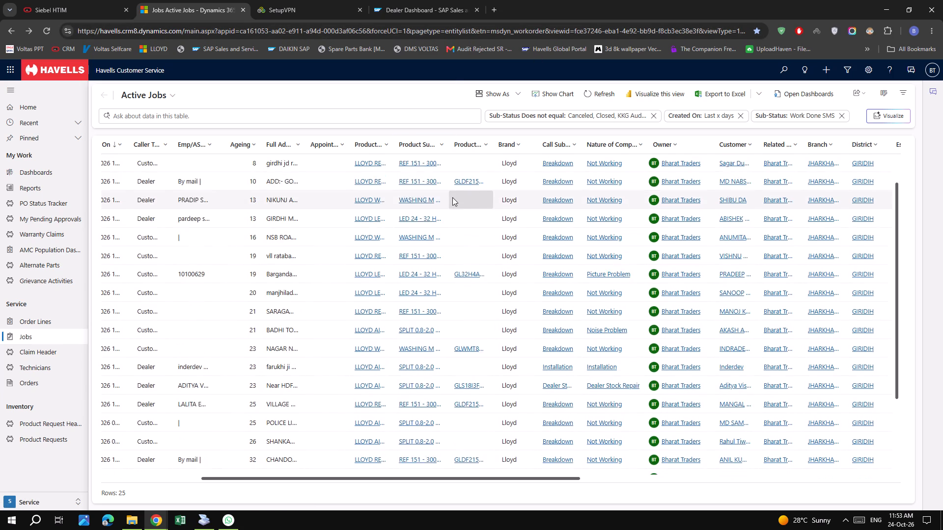
scroll(452, 197, "up", 12)
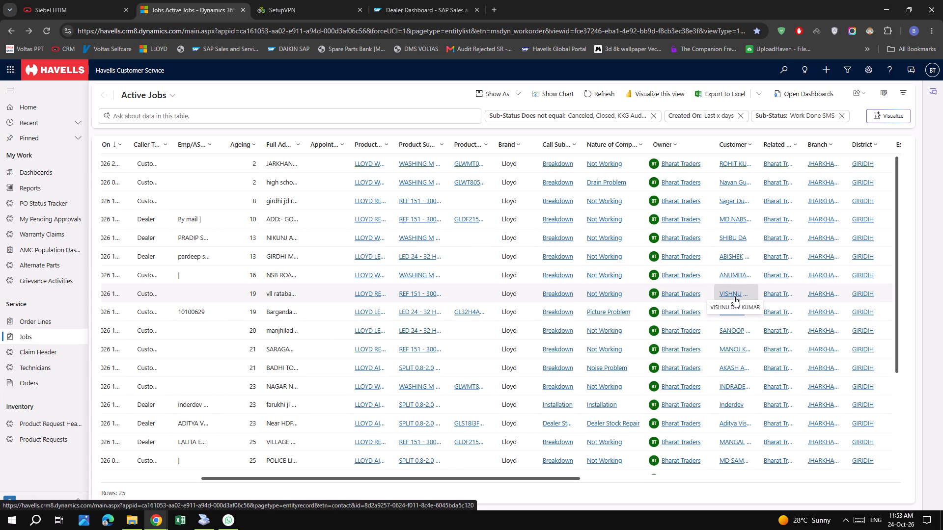
left_click(736, 343)
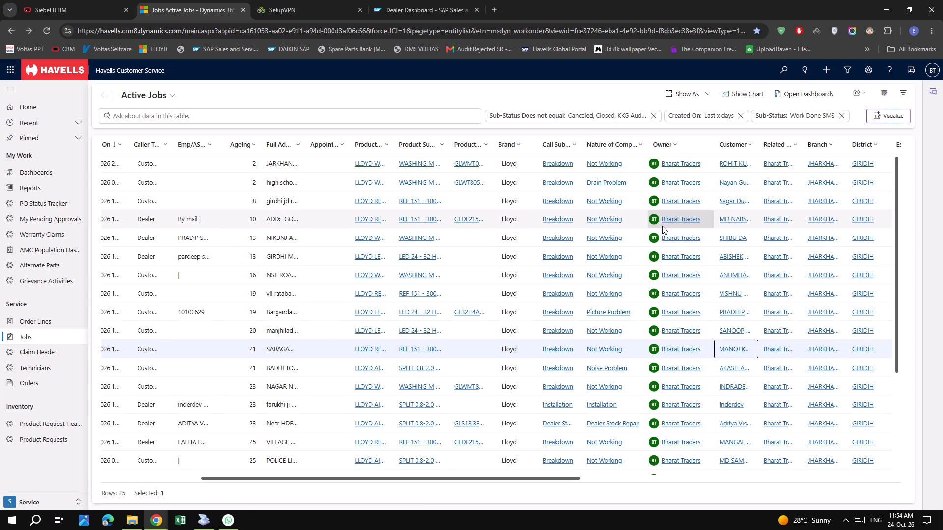
Open the Lloyd LED 24 - 32 Noise Problem breakdown job with an ageing of 33 from the Active Jobs list.
scroll(718, 244, "down", 11)
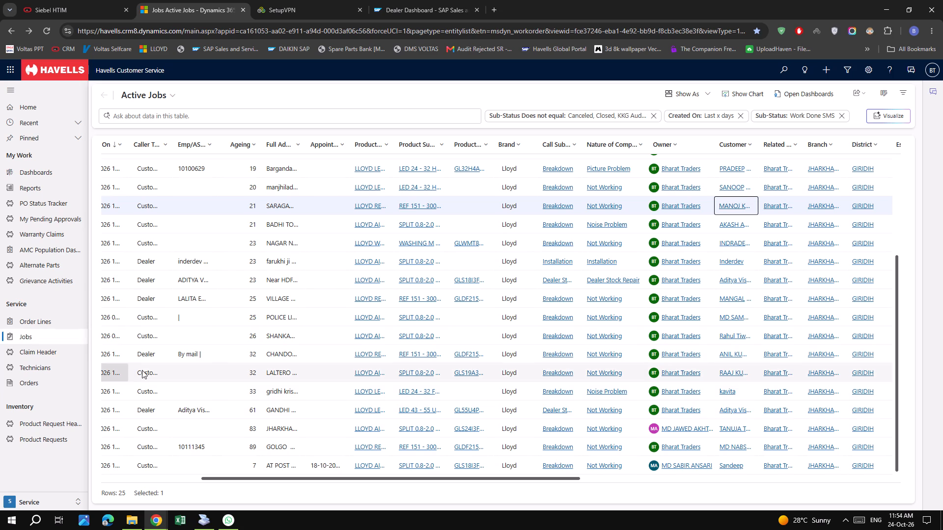
double_click(330, 395)
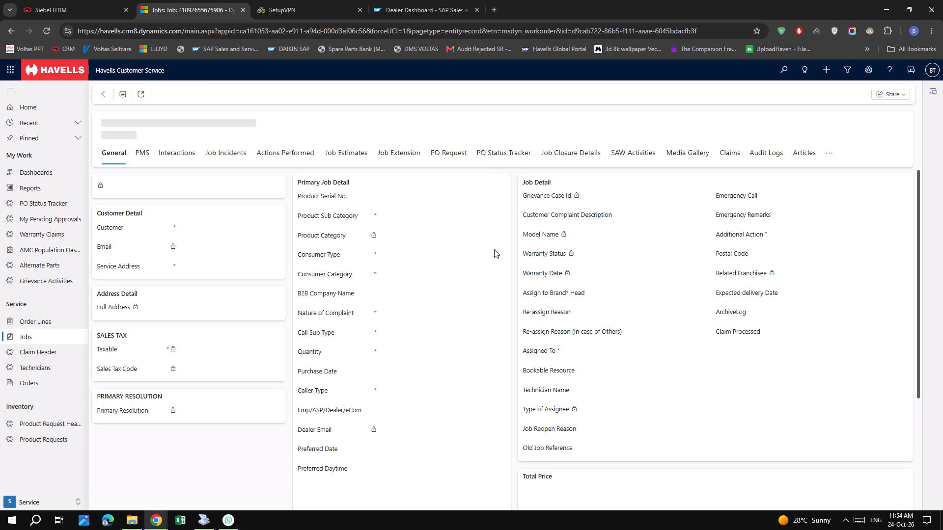
Check the job's Product Serial No. lookup for associated customer products and close it without choosing one.
left_click(500, 202)
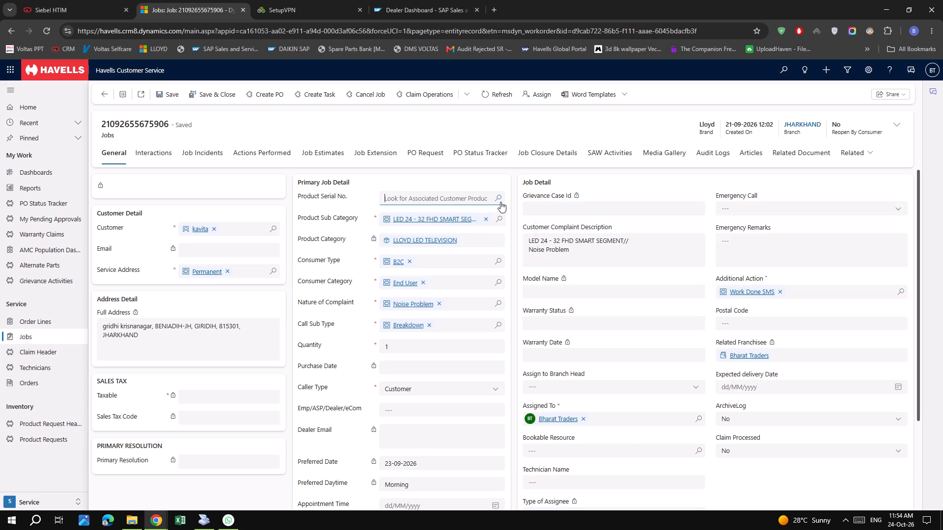
left_click(432, 176)
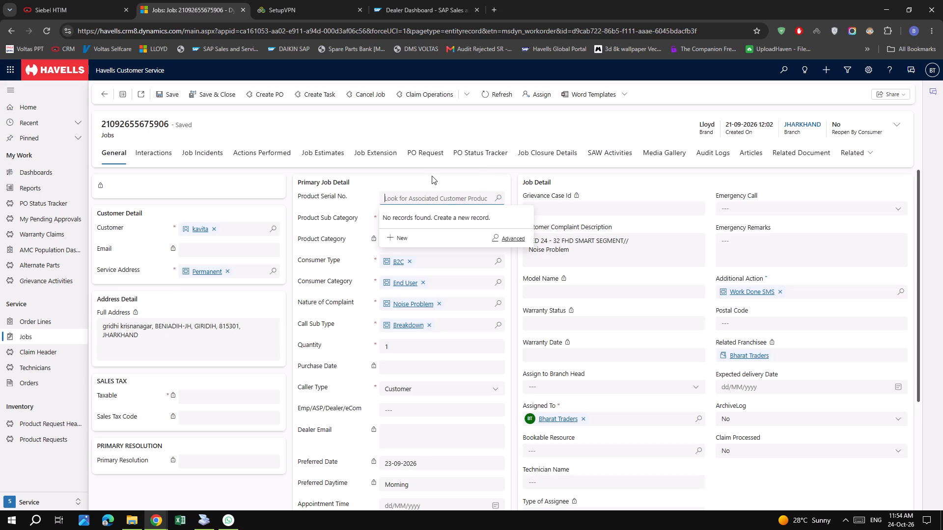
left_click(474, 187)
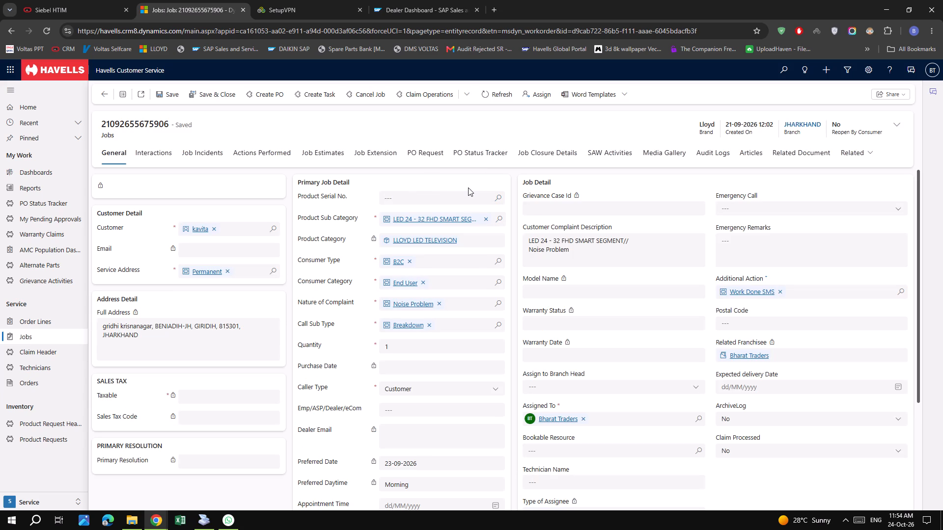
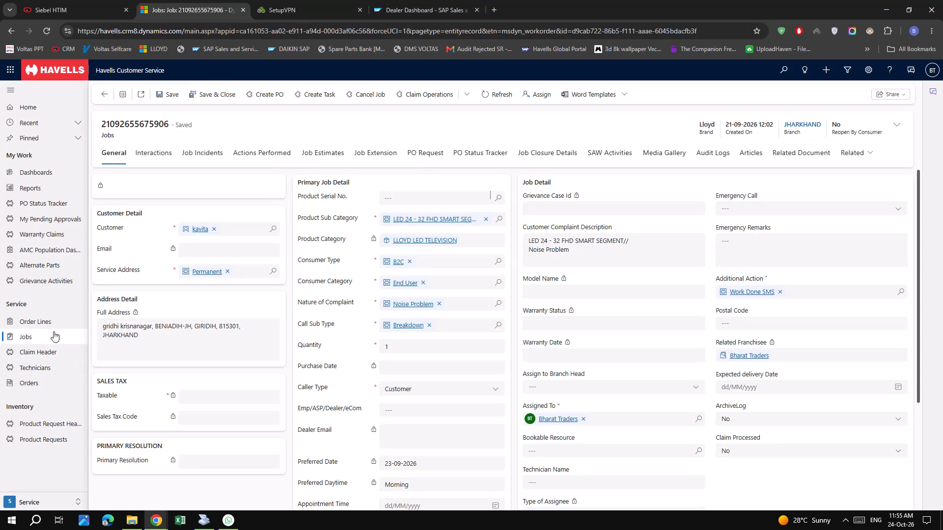
Leave the open Noise Problem job and return to the Active Jobs list.
left_click(103, 98)
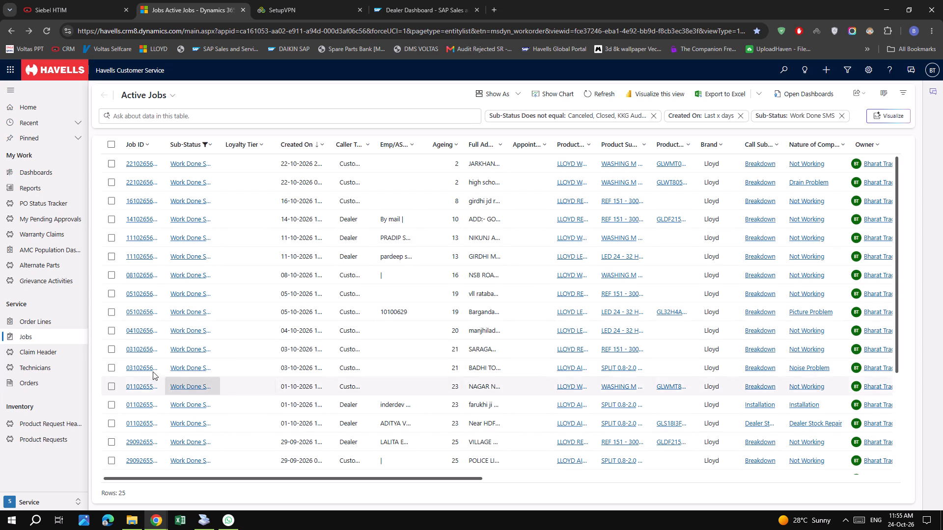
Examine the Work Done SMS jobs across the whole Active Jobs list, comparing ageing, product, complaint, owner, customer and branch columns.
scroll(411, 310, "down", 9)
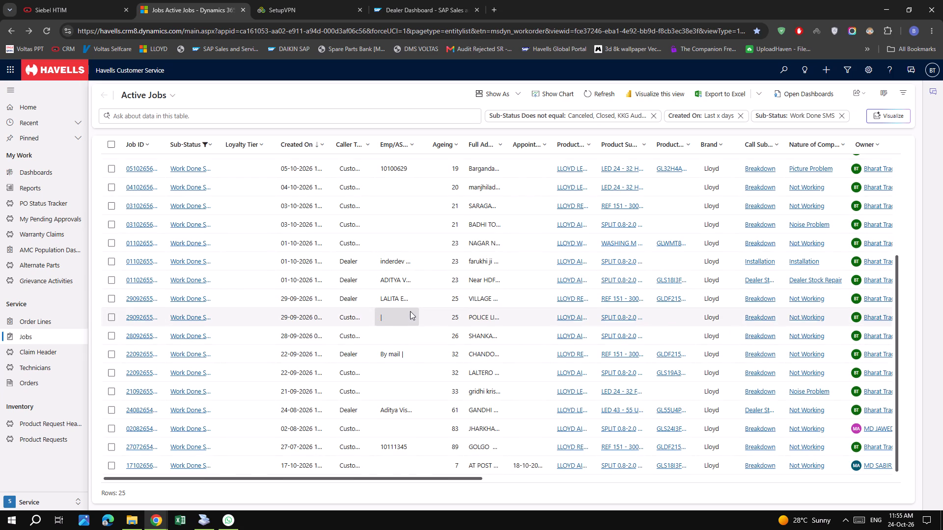
scroll(410, 311, "down", 8)
left_click_drag(462, 479, 475, 480)
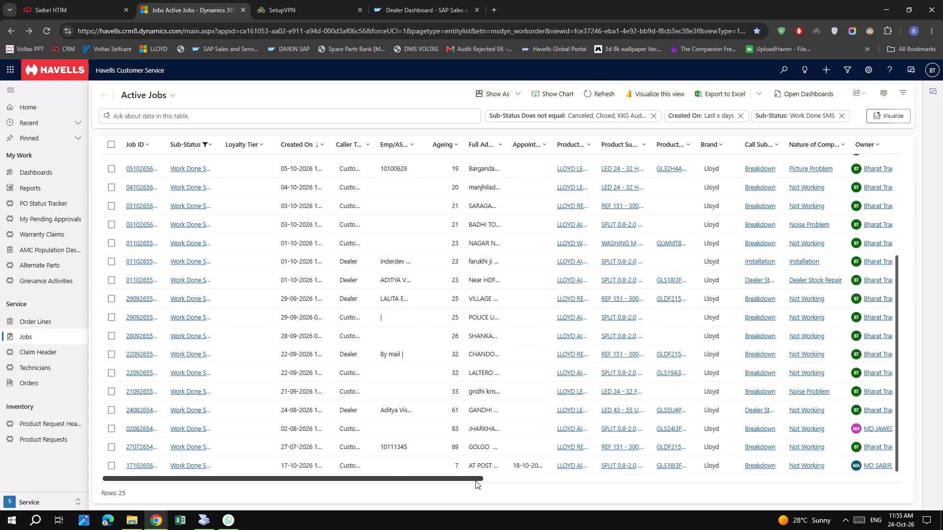
left_click_drag(475, 480, 535, 487)
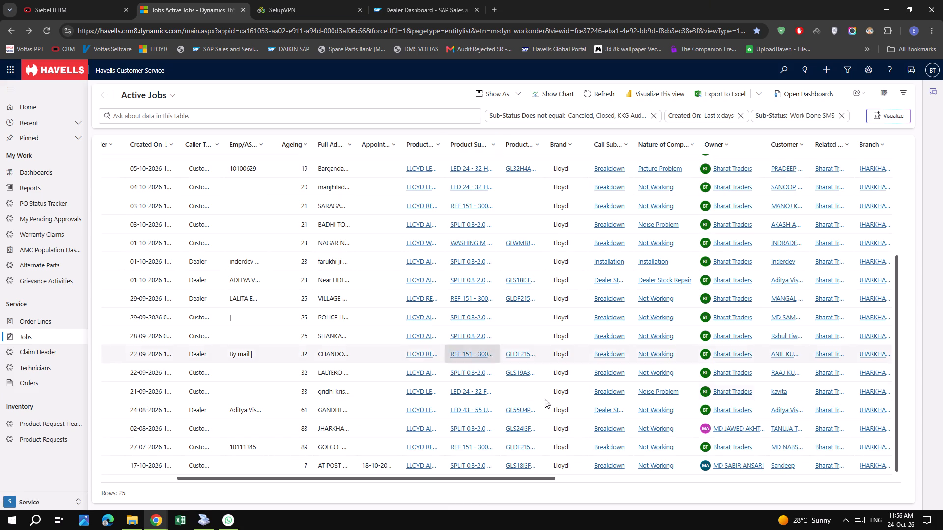
scroll(594, 419, "down", 2)
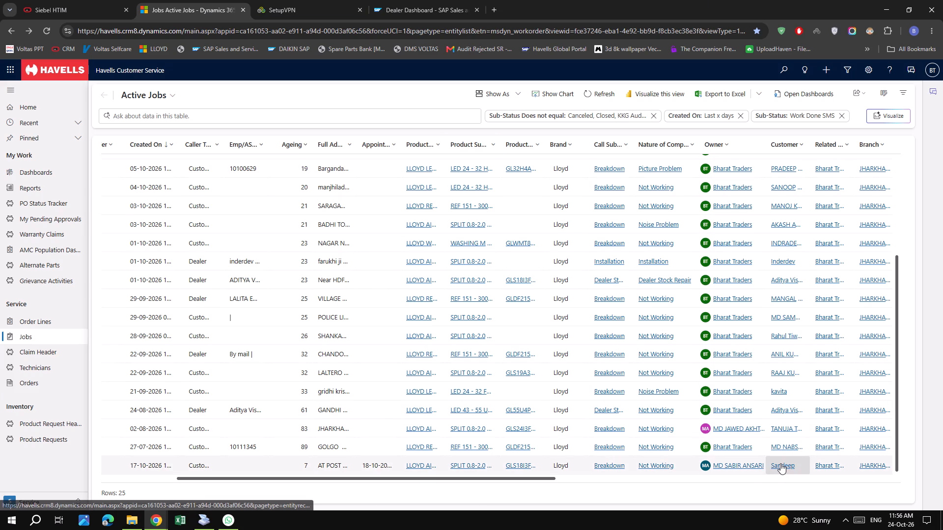
scroll(562, 256, "up", 11)
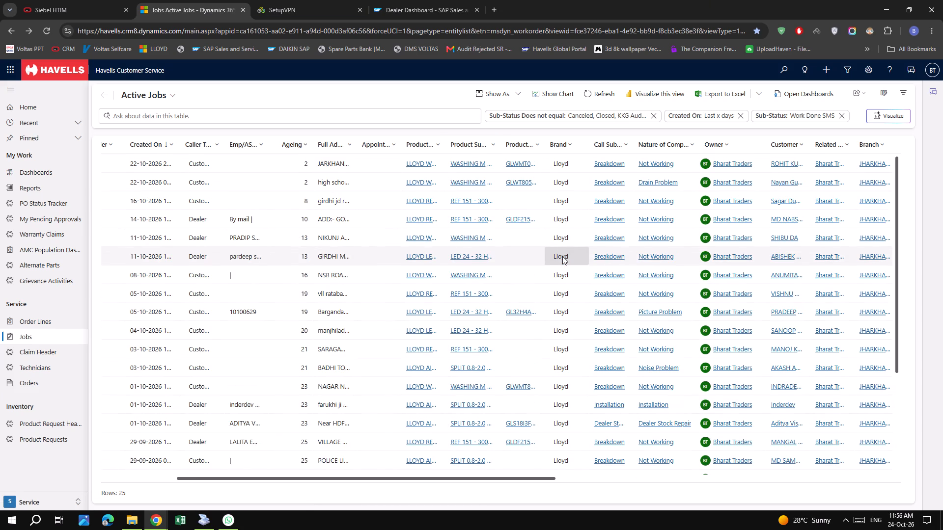
scroll(562, 256, "up", 7)
scroll(562, 256, "down", 20)
scroll(562, 256, "down", 7)
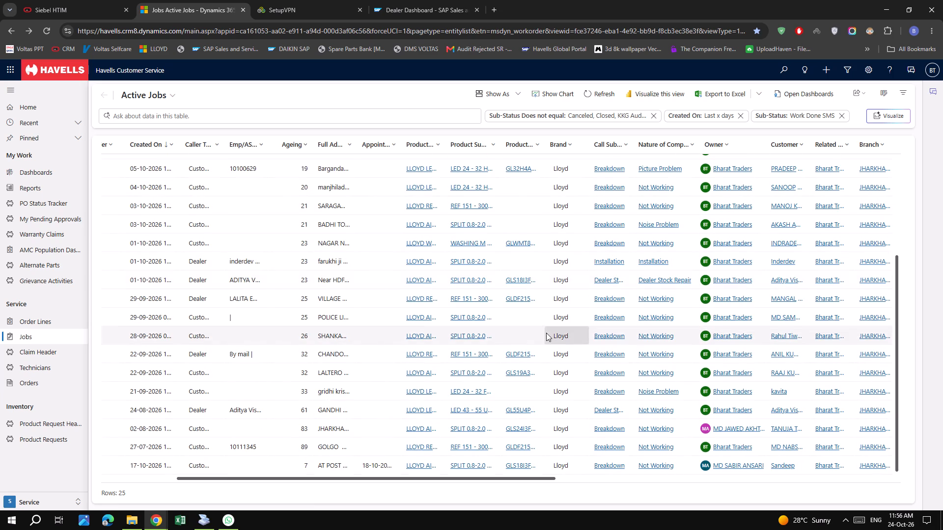
scroll(546, 333, "down", 20)
scroll(531, 364, "down", 7)
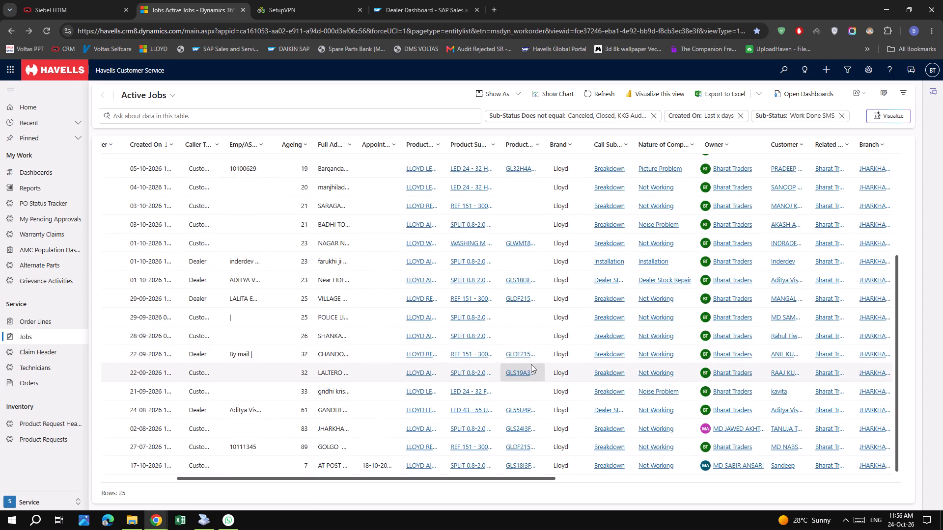
scroll(531, 364, "down", 4)
scroll(500, 394, "up", 13)
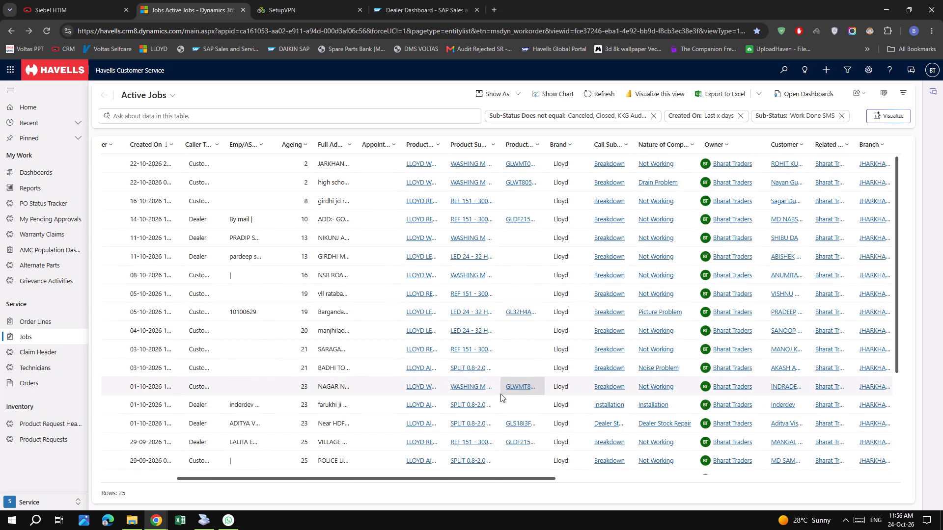
scroll(512, 383, "up", 6)
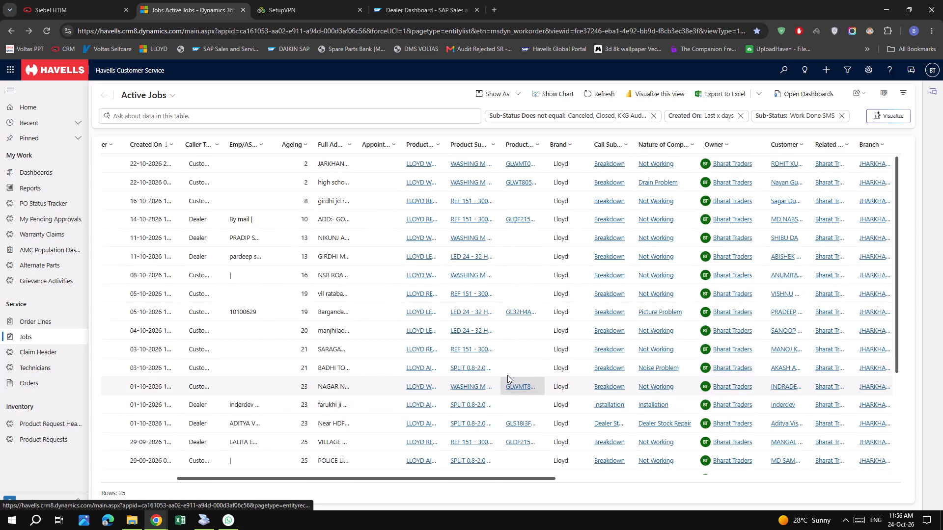
scroll(513, 409, "down", 14)
scroll(522, 399, "up", 6)
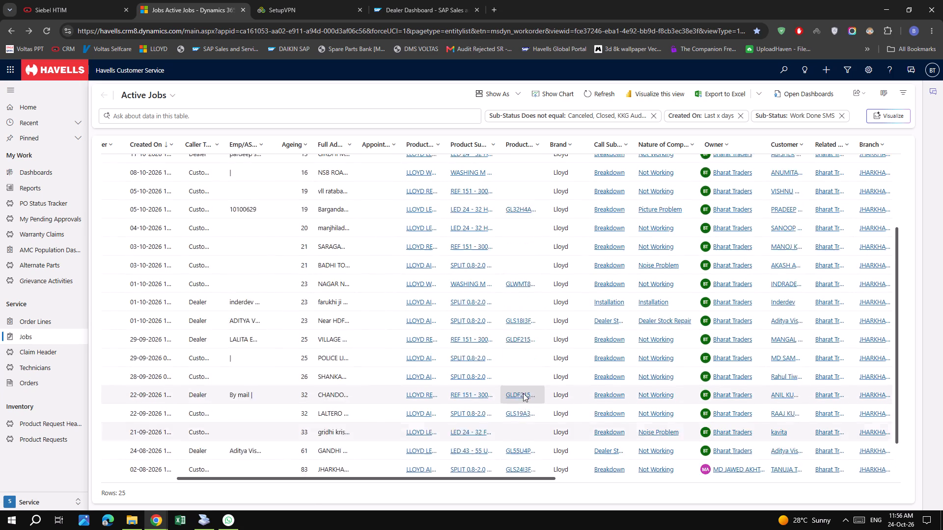
scroll(523, 393, "up", 12)
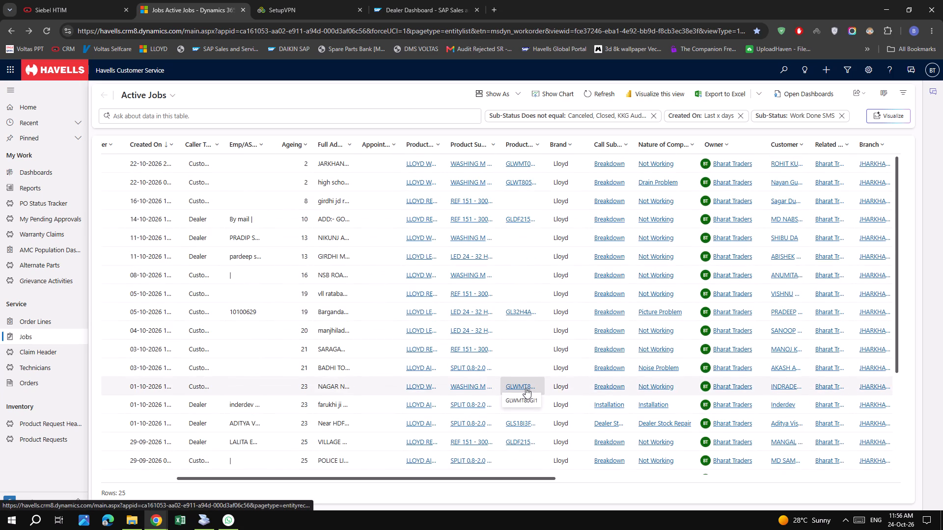
scroll(522, 396, "up", 5)
scroll(526, 386, "down", 13)
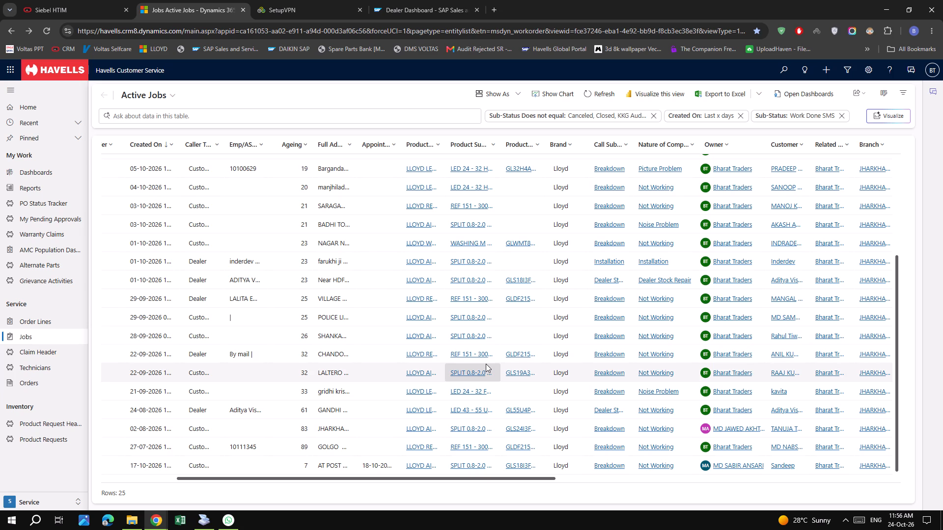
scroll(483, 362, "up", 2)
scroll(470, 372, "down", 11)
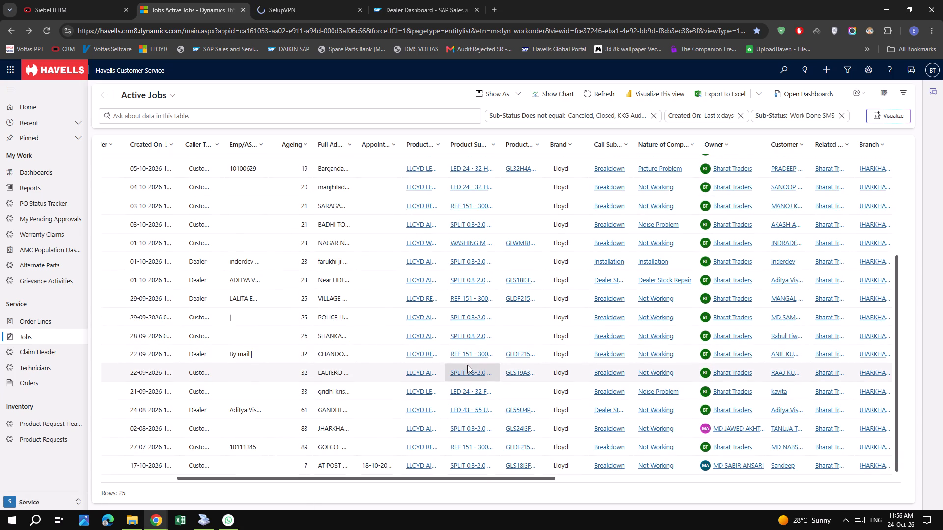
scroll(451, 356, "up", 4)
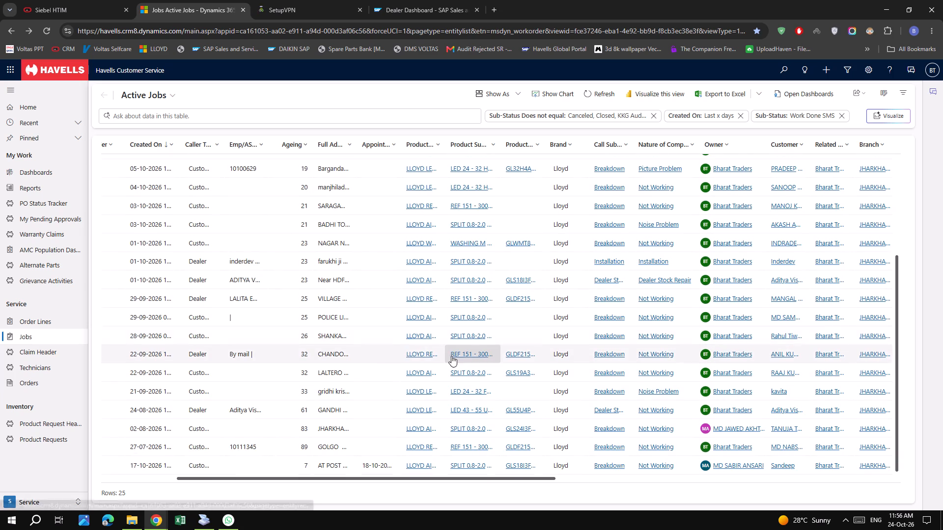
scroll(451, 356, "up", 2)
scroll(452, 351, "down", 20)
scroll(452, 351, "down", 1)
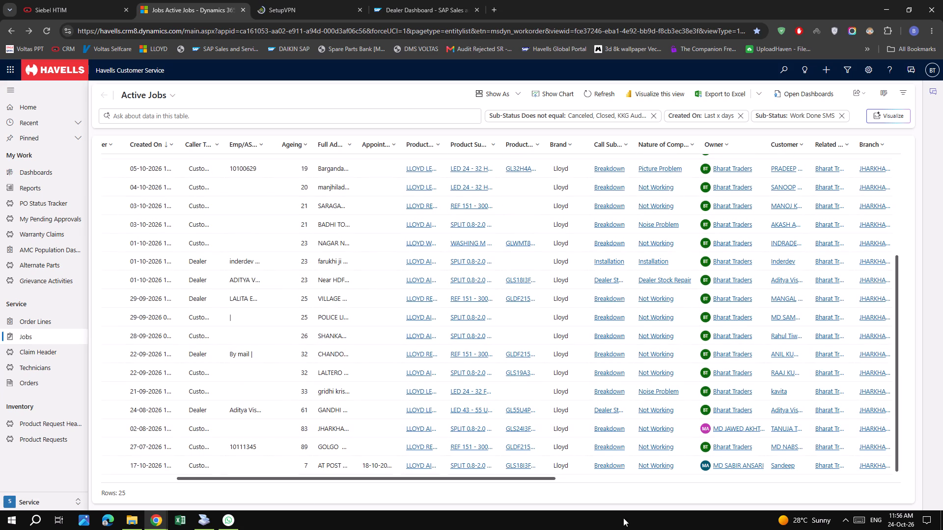
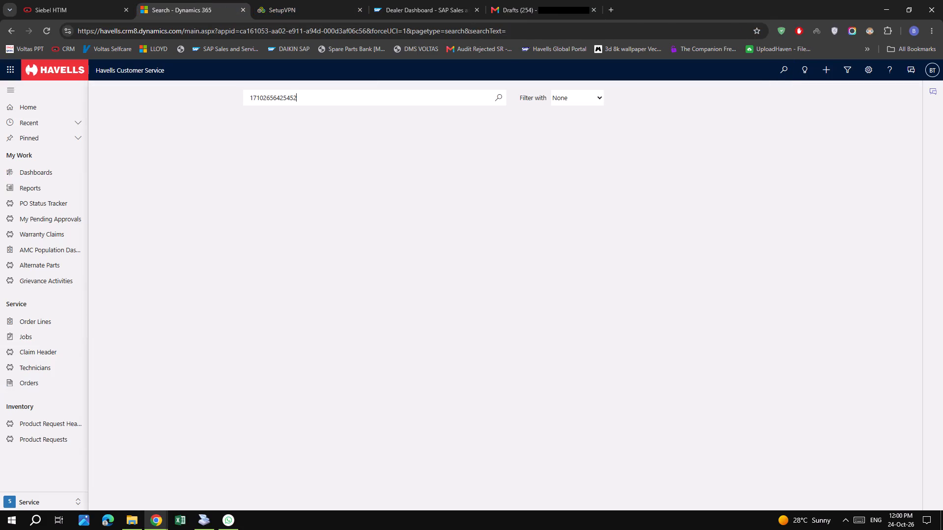
key("Return")
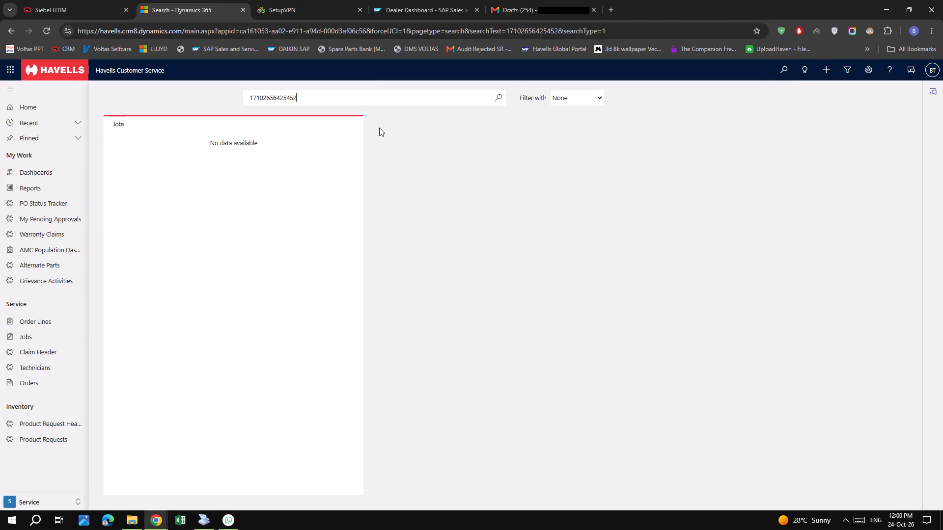
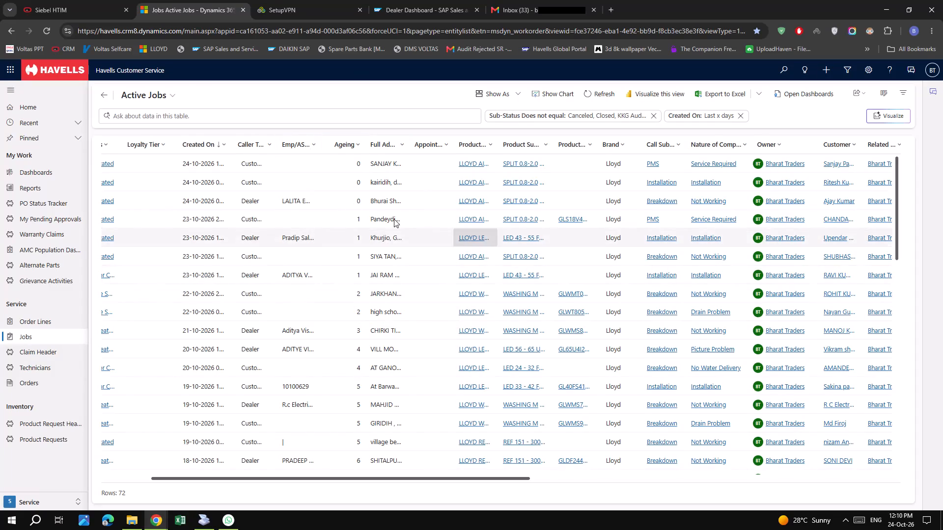
Check the Job ID and Sub-Status columns of the jobs in the Active Jobs list.
left_click_drag(299, 479, 169, 469)
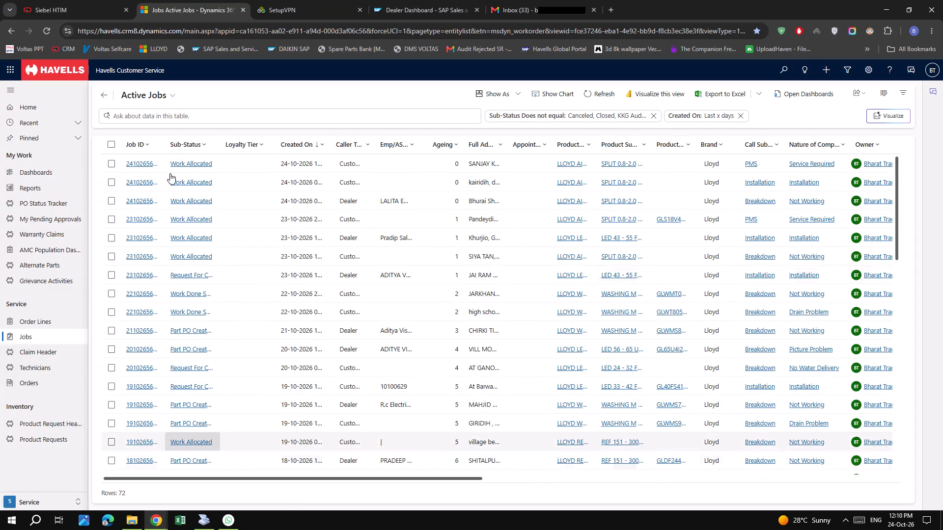
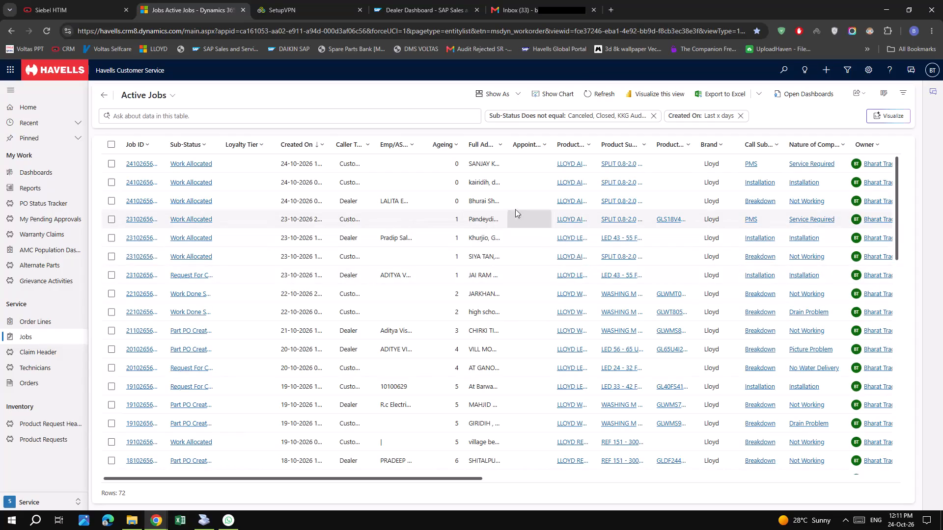
double_click(523, 220)
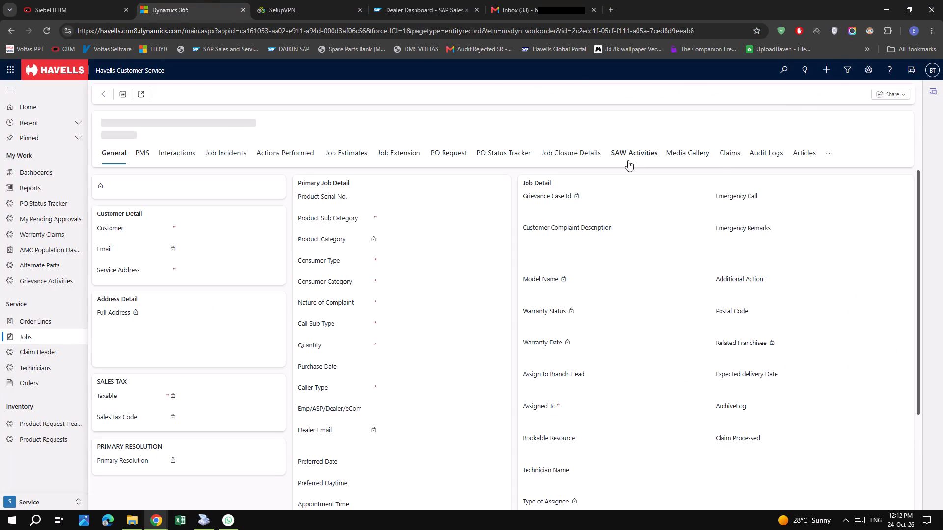
left_click(565, 150)
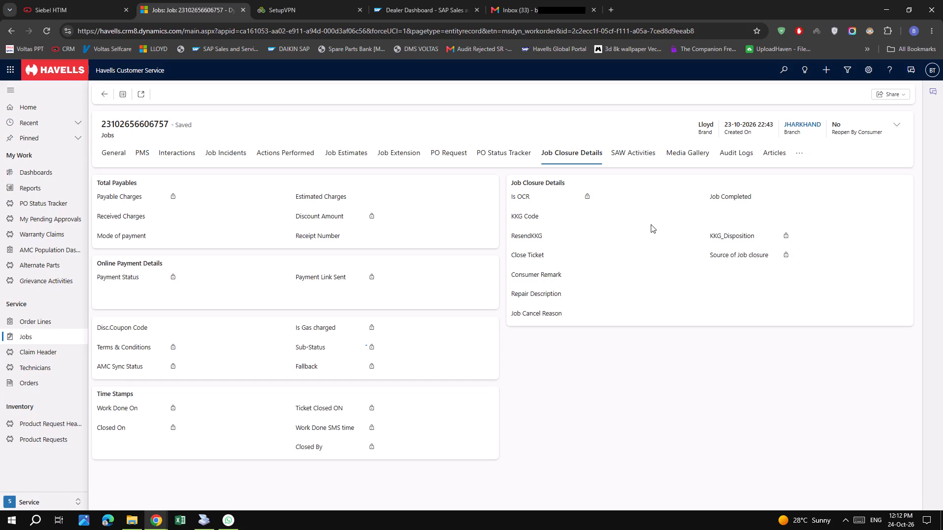
left_click(650, 222)
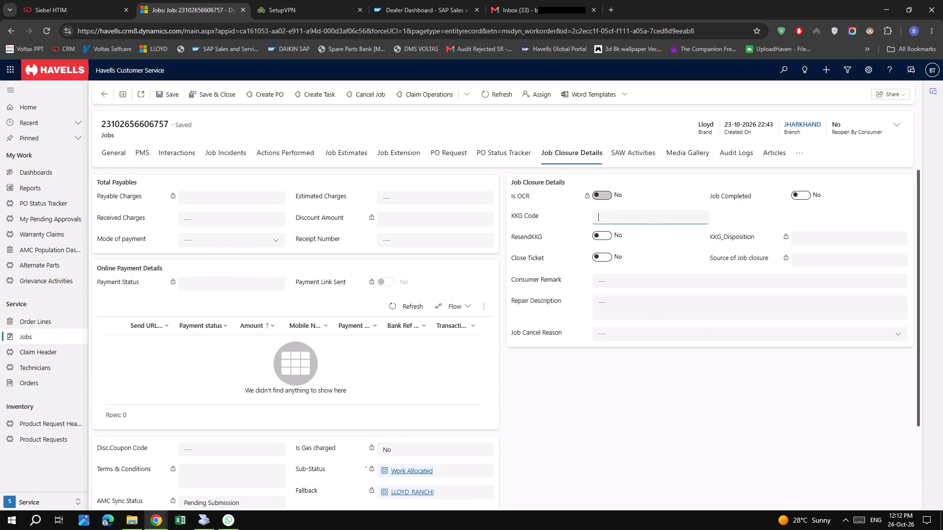
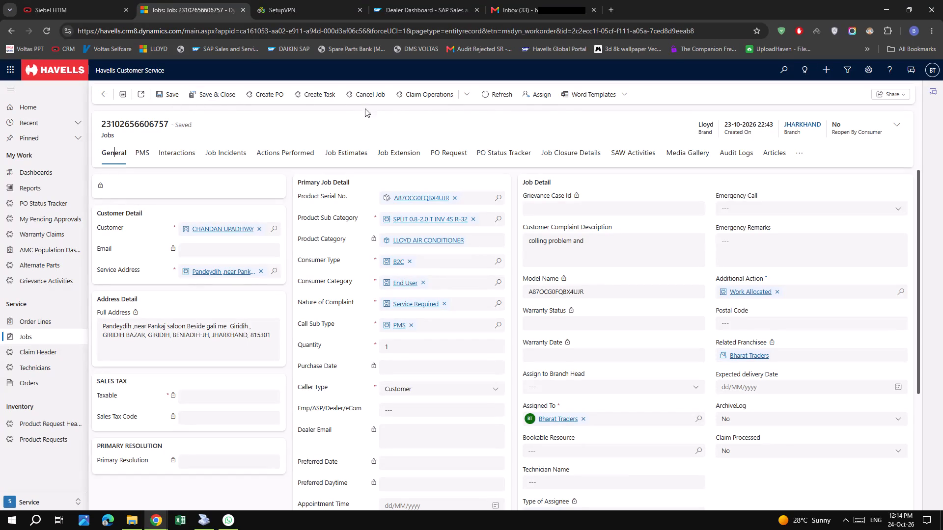
left_click(484, 94)
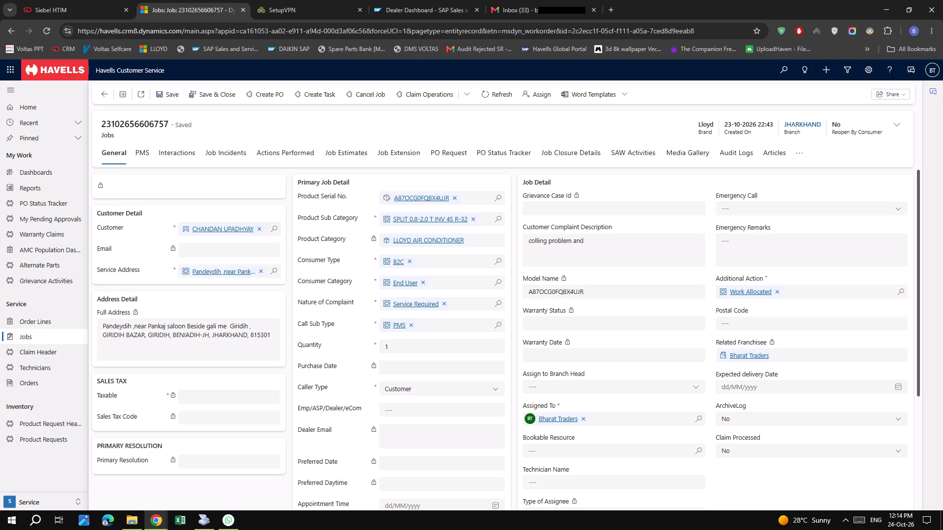
left_click(473, 100)
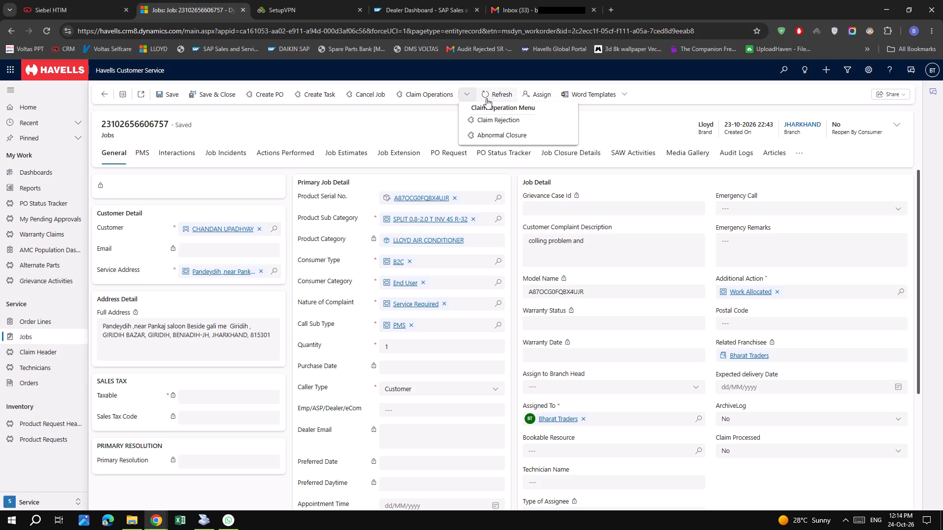
left_click(414, 129)
left_click(485, 94)
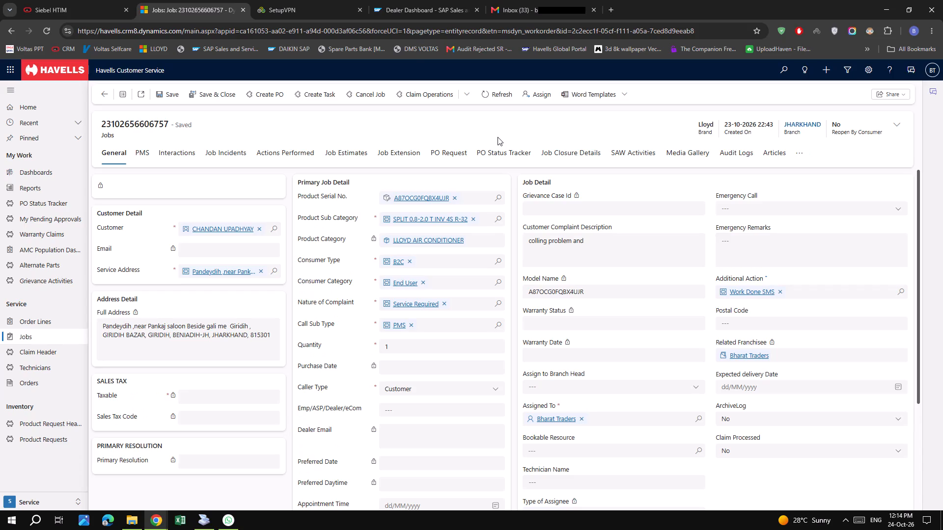
left_click(101, 97)
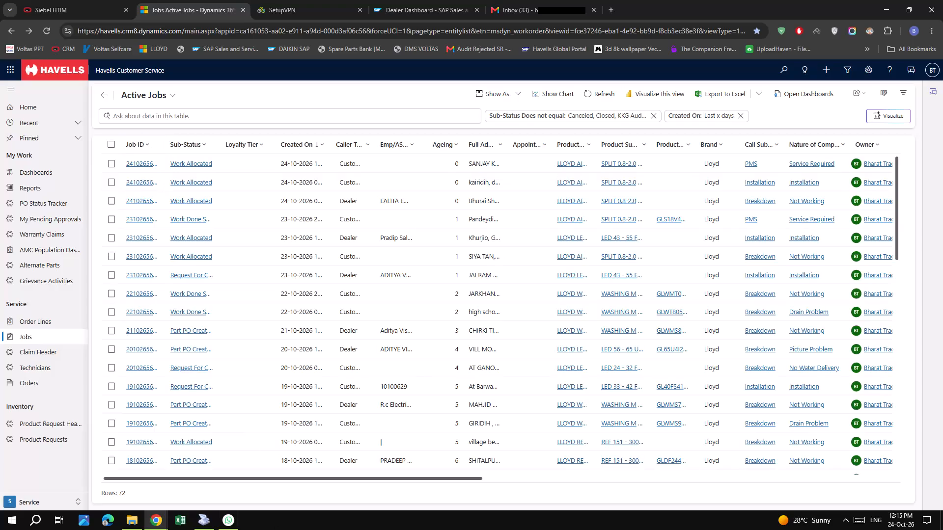
Examine the newest entries in the Active Jobs list, including their call sub-type, nature of complaint, customer and branch columns.
scroll(288, 309, "up", 8)
scroll(307, 302, "down", 5)
scroll(309, 302, "up", 20)
scroll(309, 302, "up", 2)
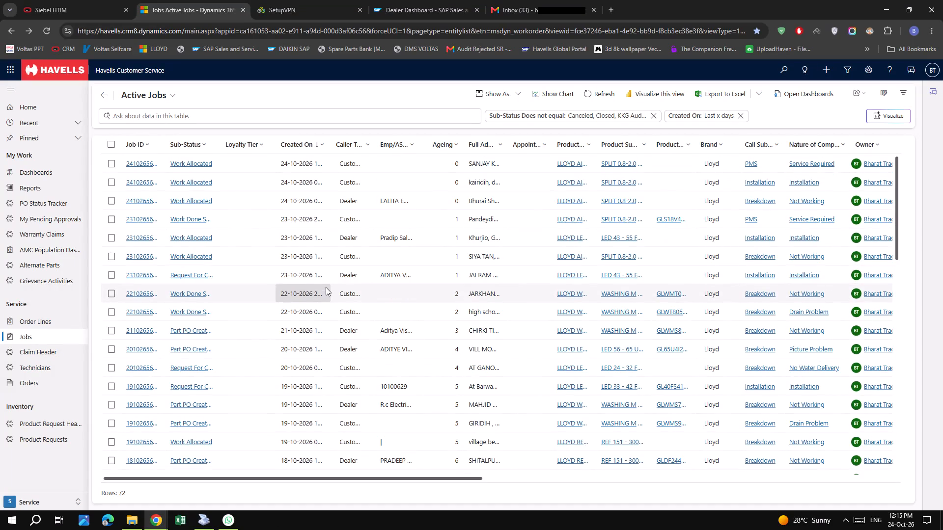
scroll(341, 274, "up", 7)
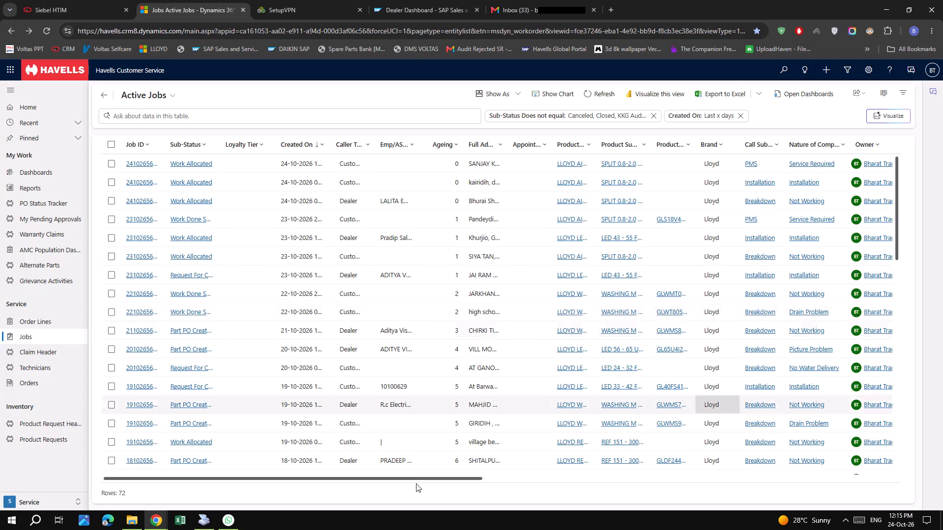
left_click_drag(447, 481, 522, 489)
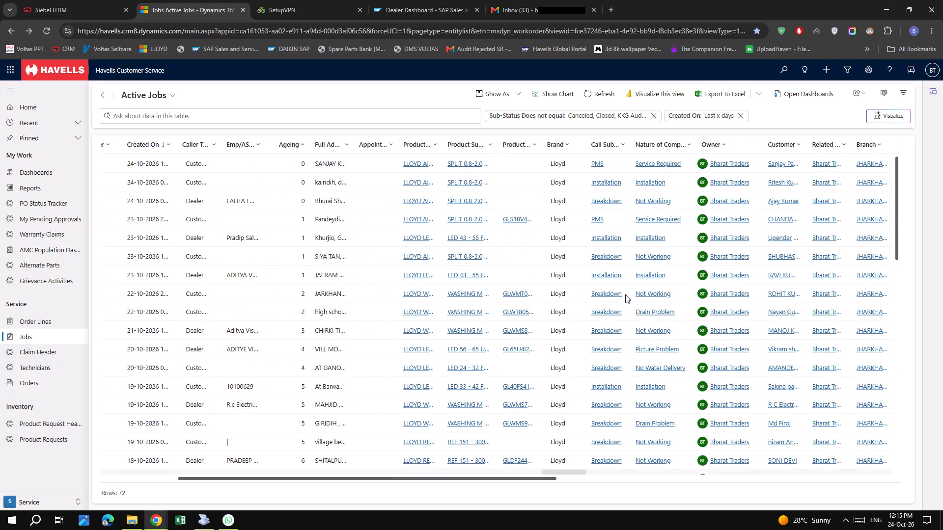
scroll(696, 195, "up", 6)
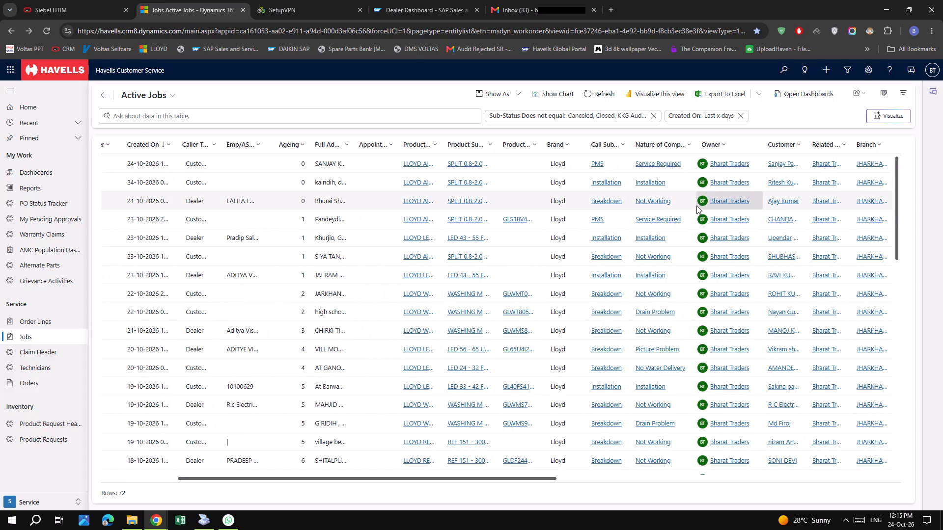
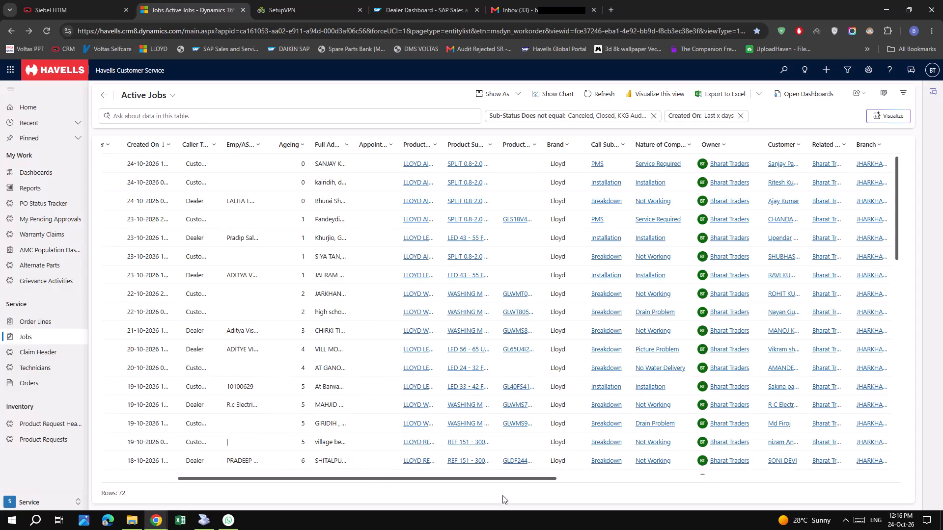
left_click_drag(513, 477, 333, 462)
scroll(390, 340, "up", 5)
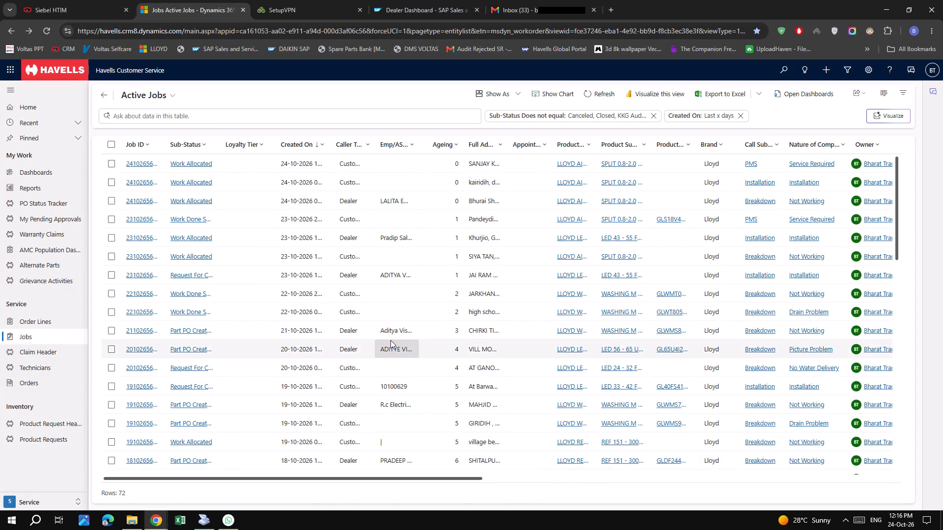
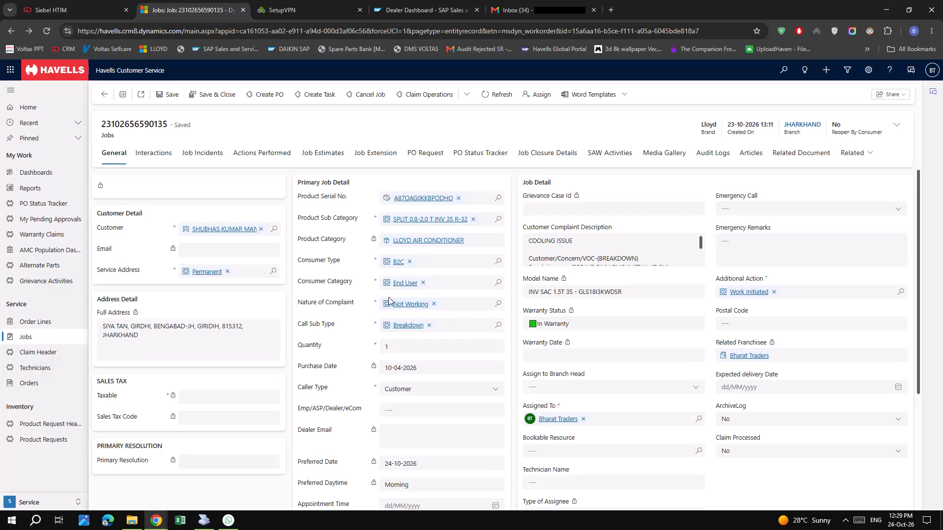
Download the invoice image attached to the job's linked customer asset and open the downloaded file.
left_click(401, 196)
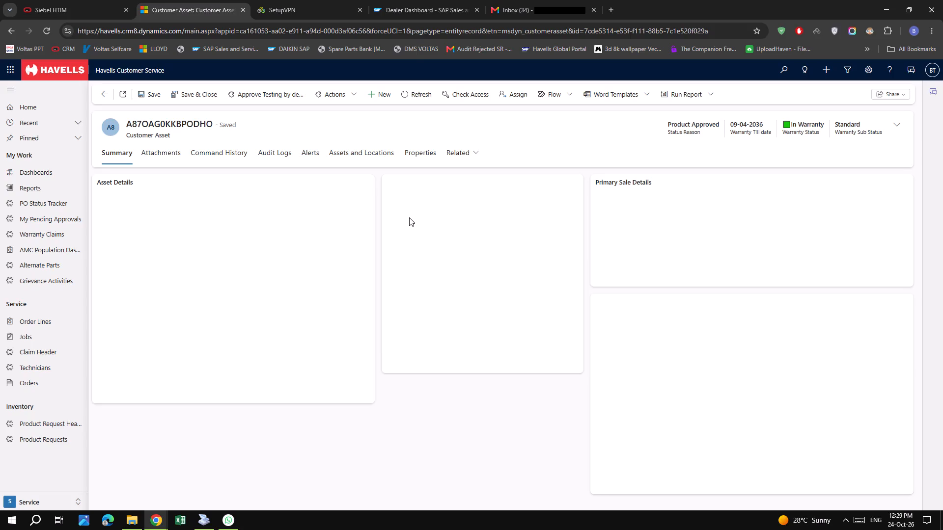
left_click_drag(167, 140, 166, 153)
left_click(166, 156)
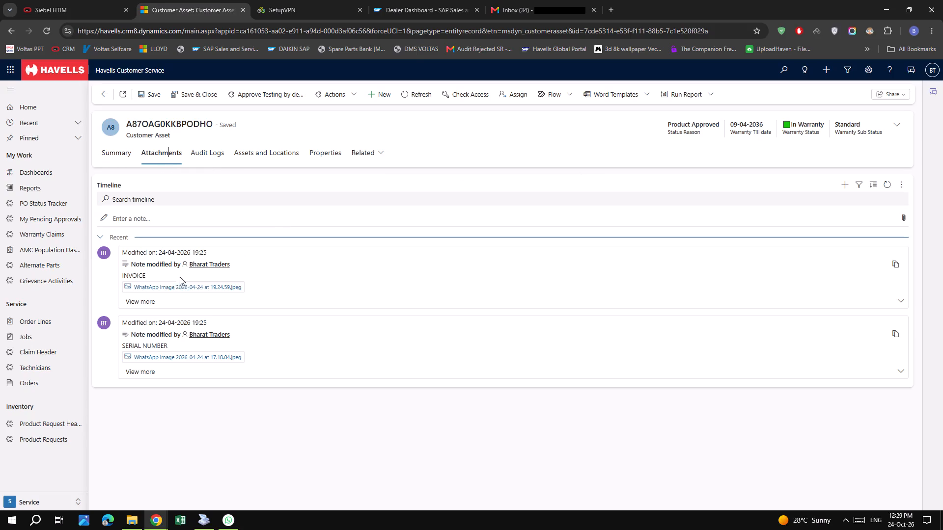
left_click(172, 289)
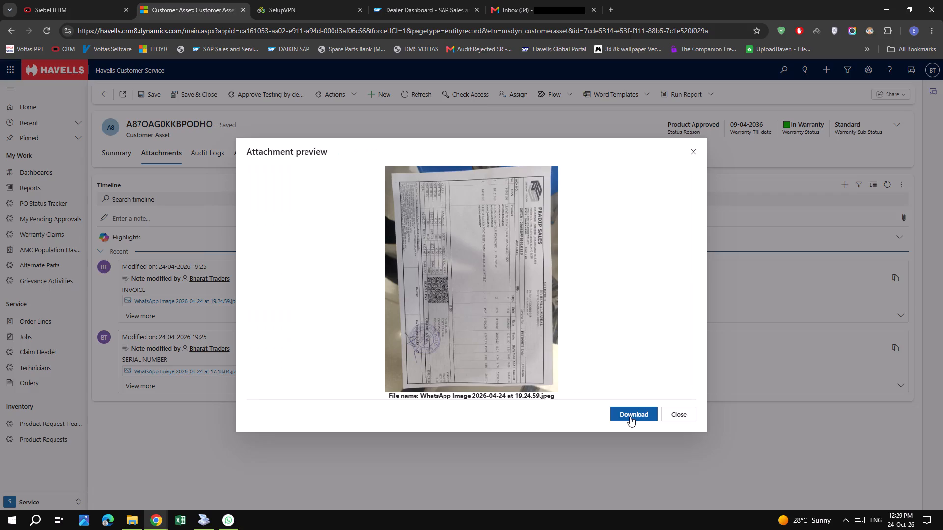
left_click(630, 416)
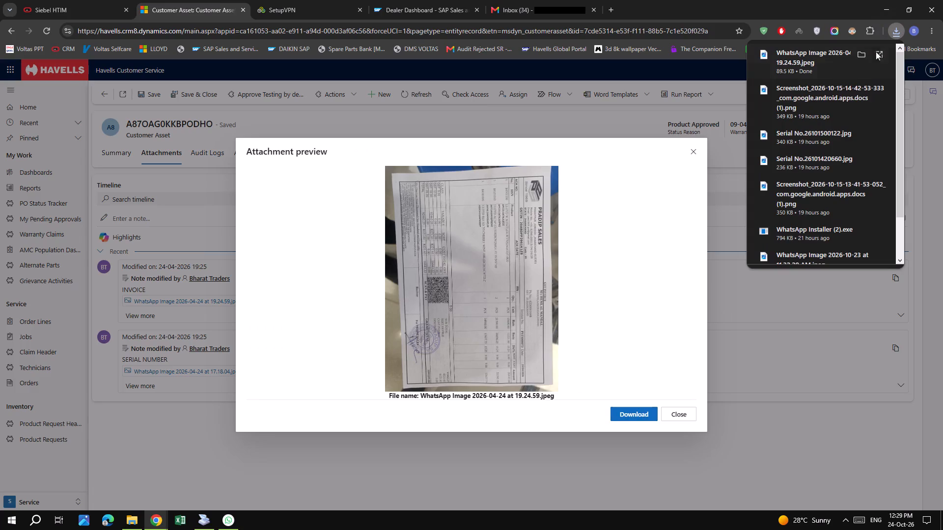
left_click_drag(883, 42, 882, 47)
left_click(880, 55)
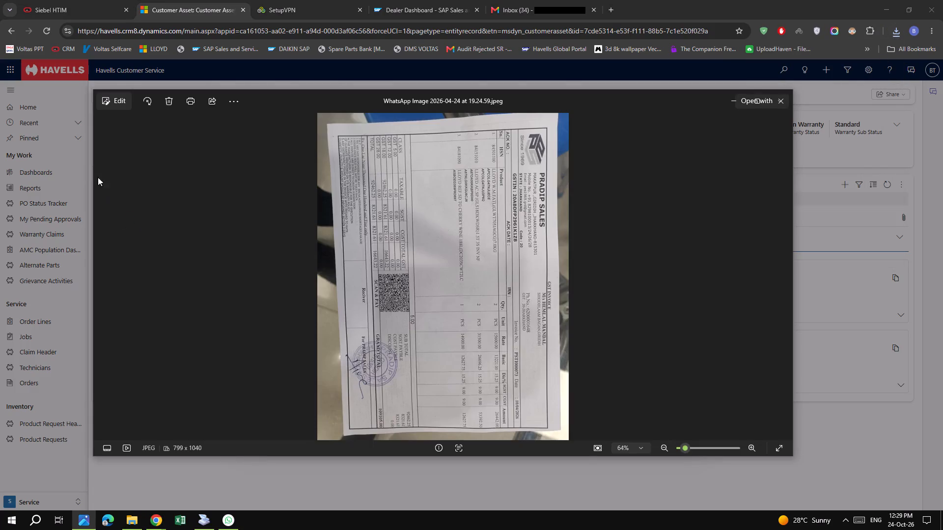
Rotate the invoice image upright, examine its product lines and serial numbers up close, and close the image and its attachment preview.
left_click(143, 102)
left_click(143, 102)
left_click(143, 102)
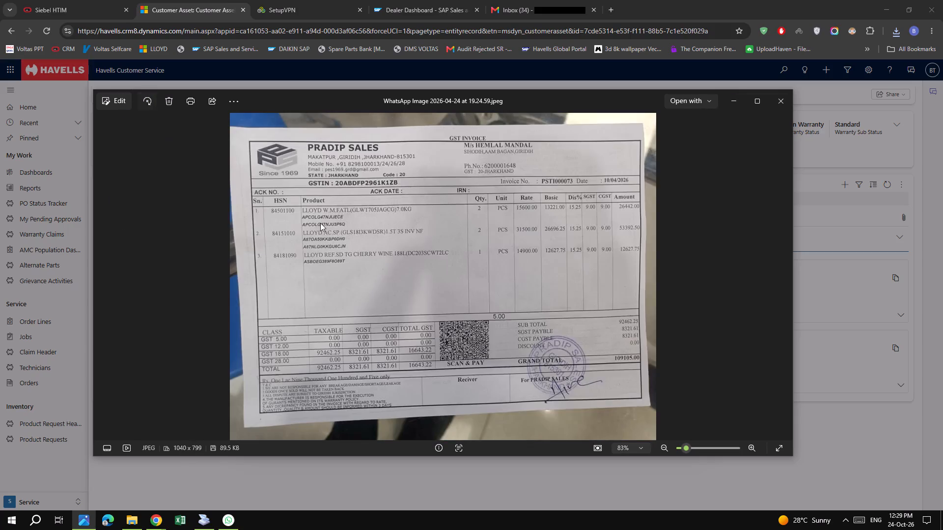
scroll(417, 237, "up", 4)
left_click_drag(561, 222, 545, 259)
scroll(544, 251, "down", 5)
left_click(787, 96)
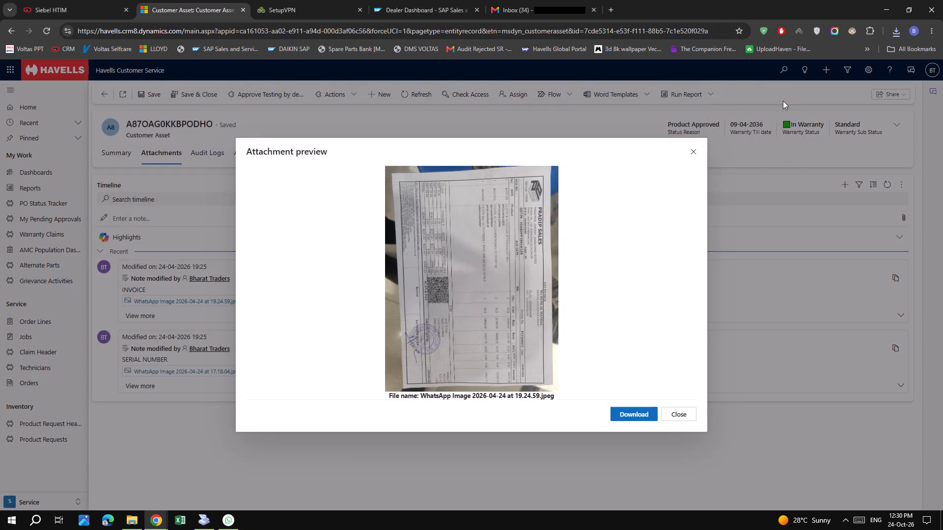
left_click(695, 150)
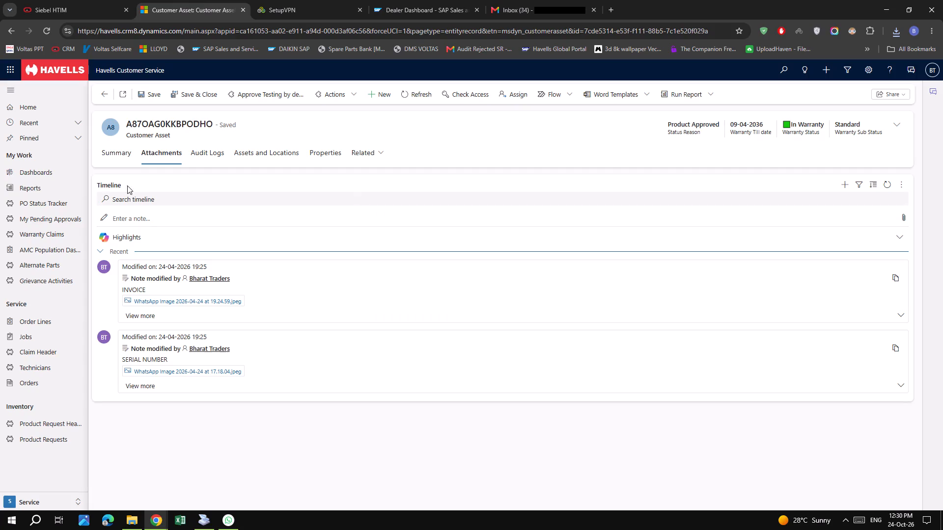
left_click(113, 161)
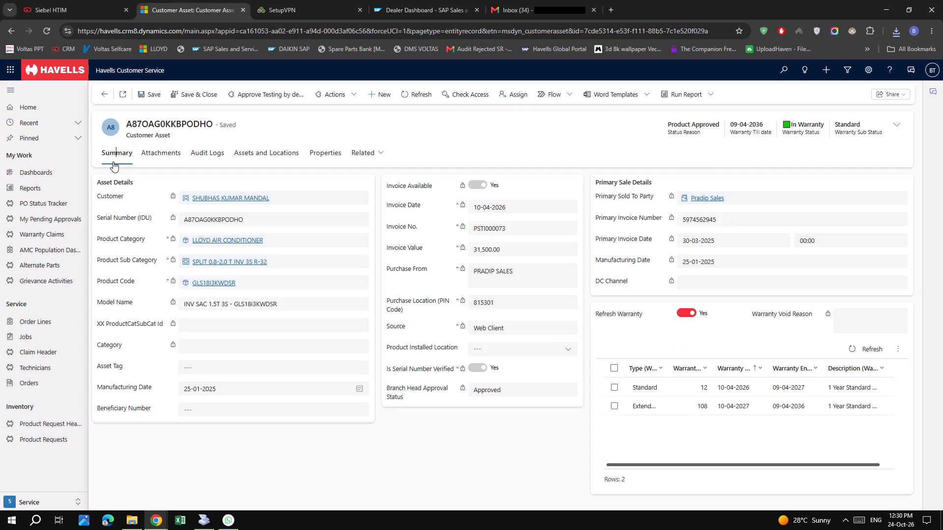
left_click(103, 93)
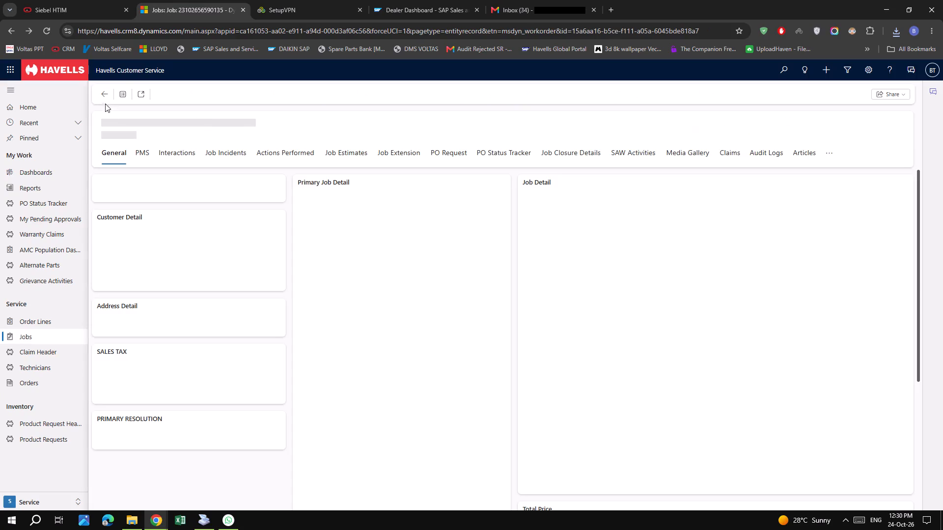
left_click(207, 152)
left_click(207, 152)
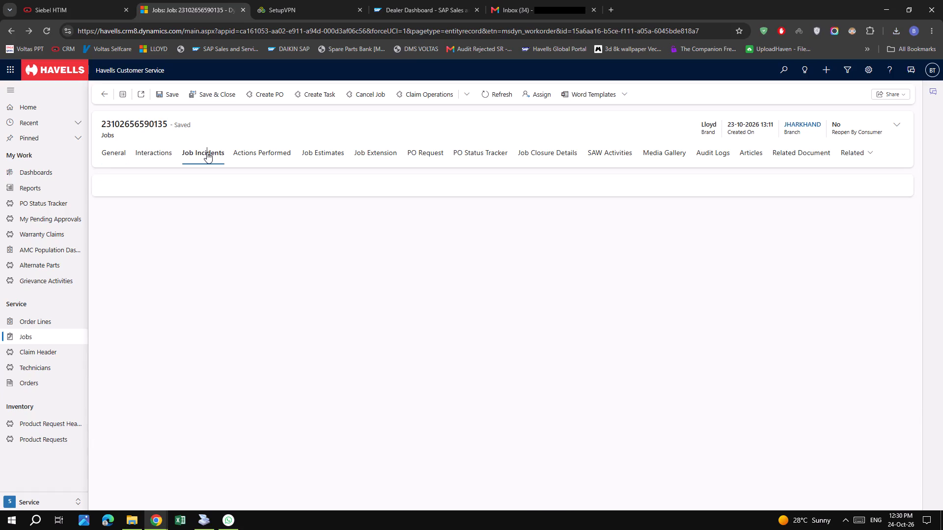
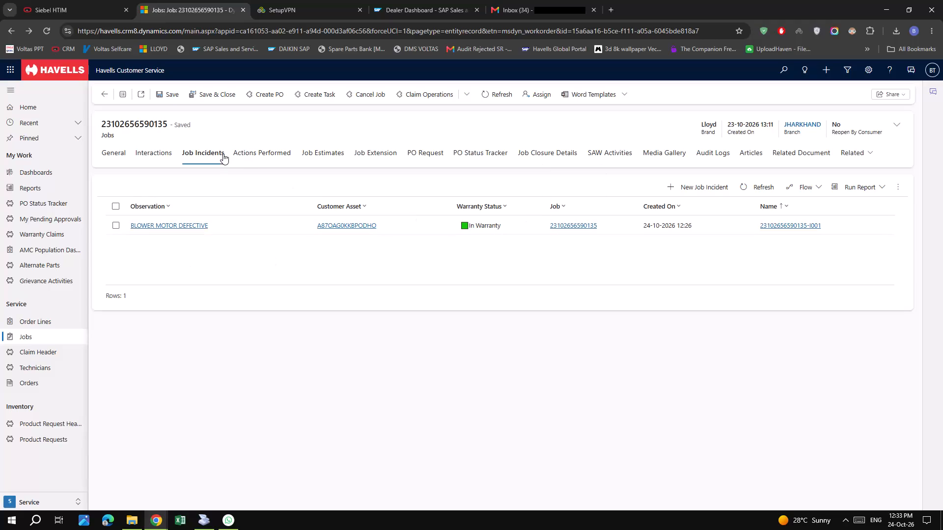
left_click(121, 153)
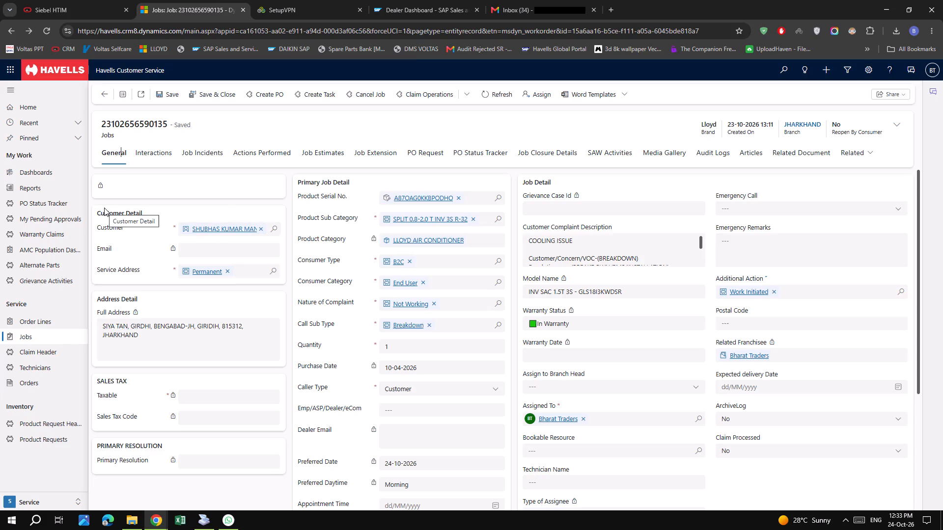
scroll(258, 179, "up", 3)
scroll(258, 179, "down", 1)
scroll(258, 179, "up", 3)
scroll(386, 289, "up", 1)
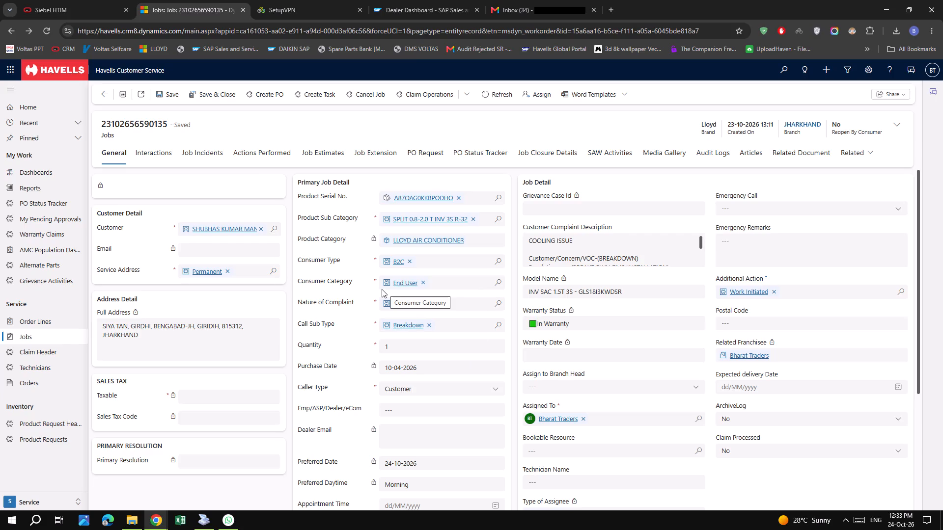
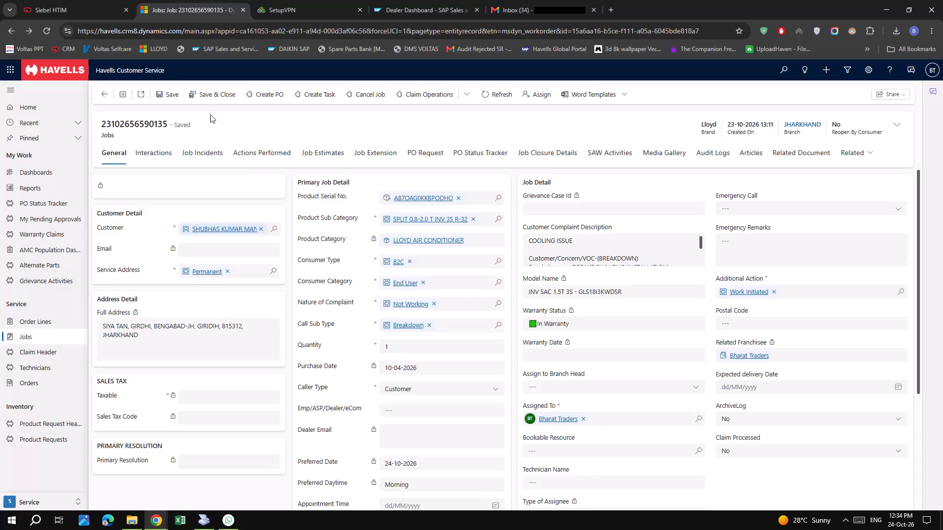
Open the job's BLOWER MOTOR DEFECTIVE incident and bring up its service spare parts.
left_click(208, 155)
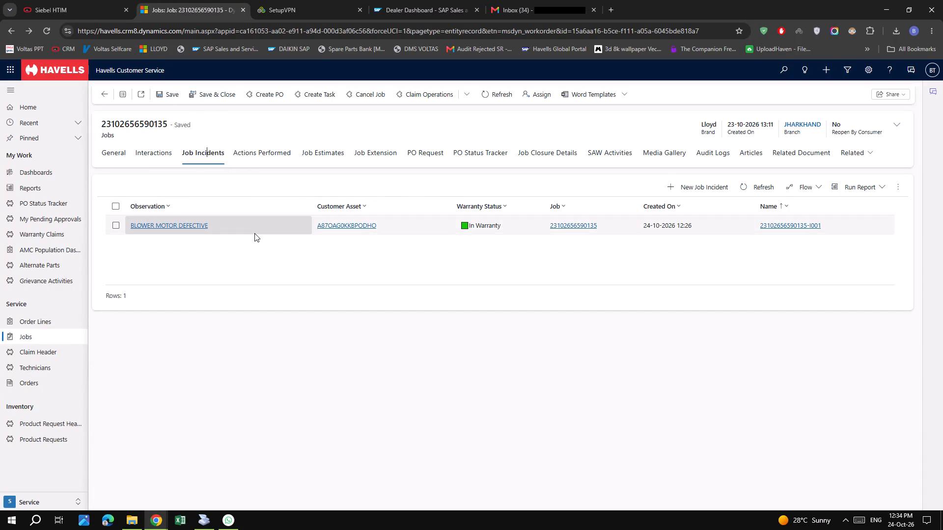
double_click(257, 227)
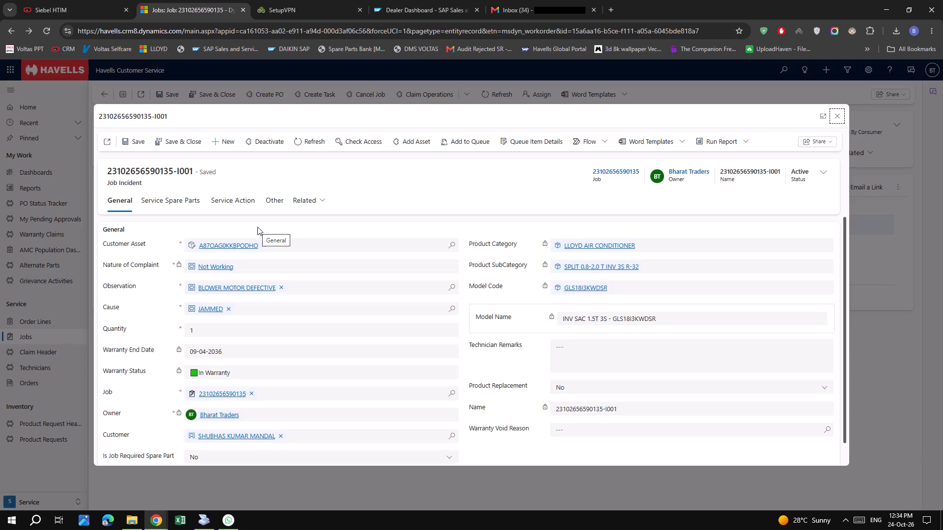
left_click(319, 229)
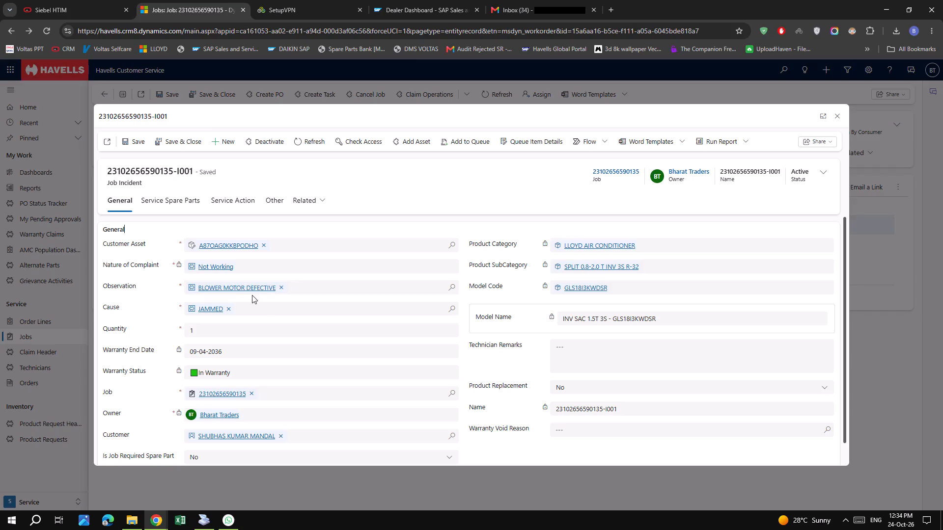
left_click(188, 209)
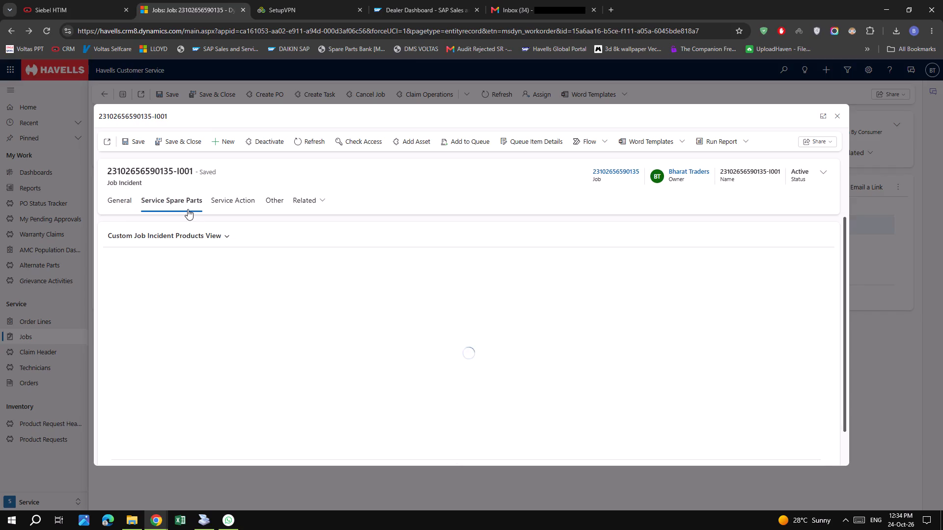
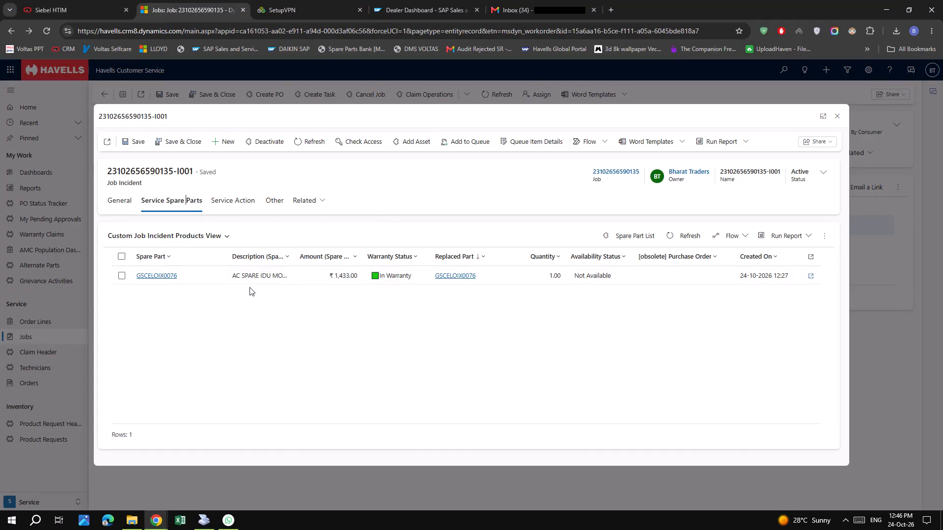
Clear Replace Same Part and the Replaced Part on the incident's GSCELOIX0076 spare part, save it, and return to the job.
left_click(120, 208)
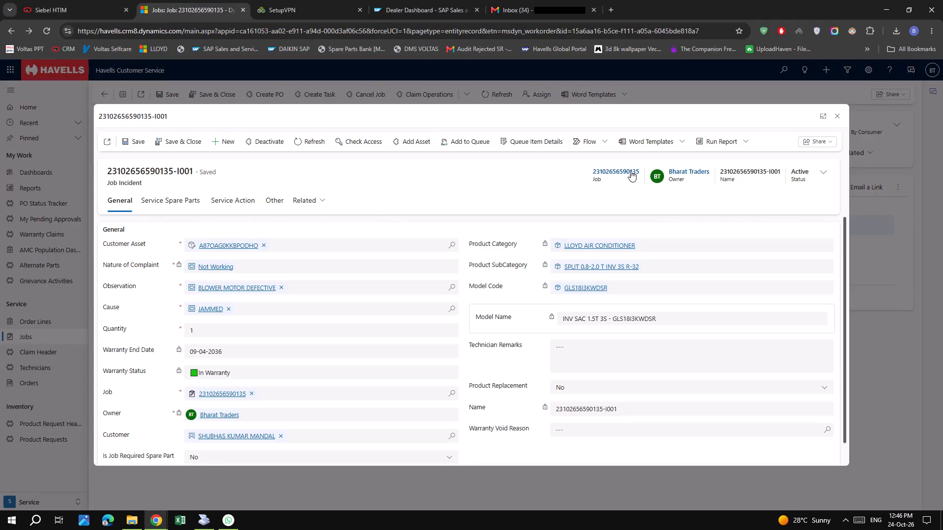
left_click(192, 207)
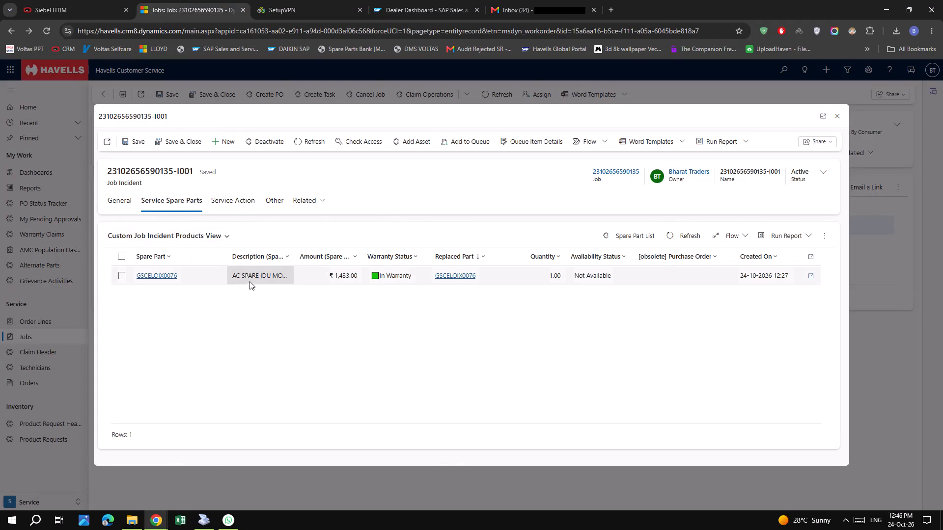
left_click(220, 275)
double_click(220, 275)
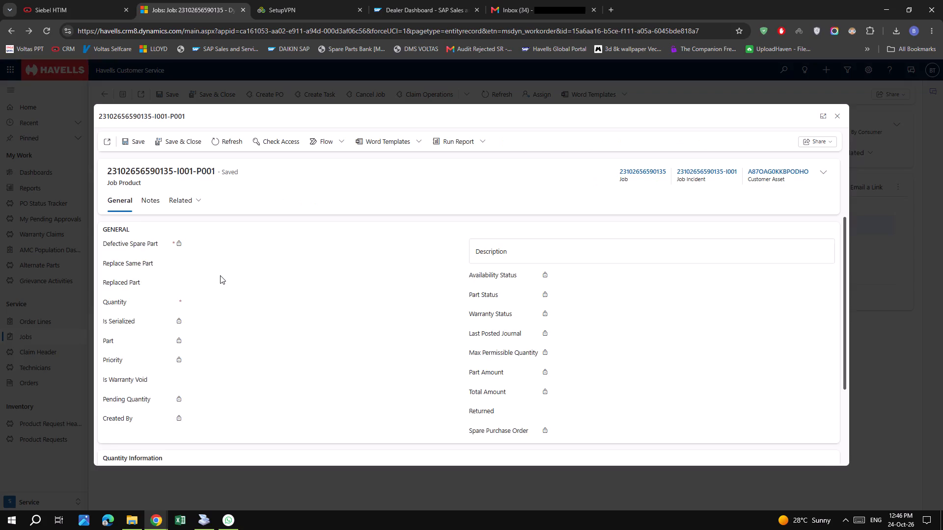
left_click(191, 267)
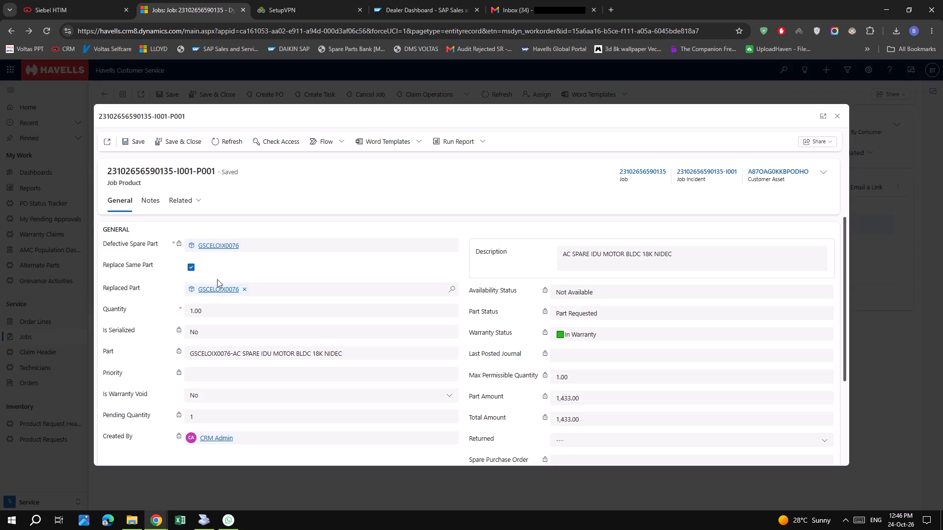
left_click(243, 287)
left_click(244, 291)
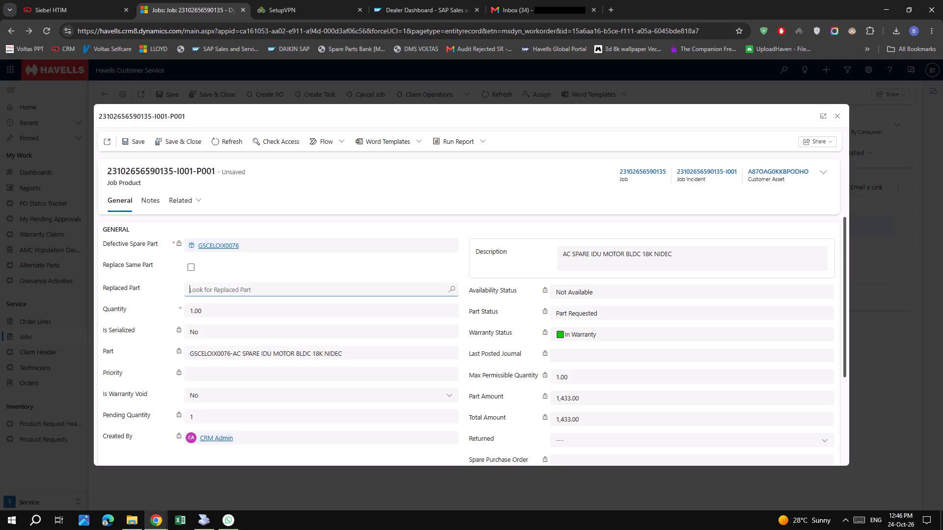
left_click(134, 145)
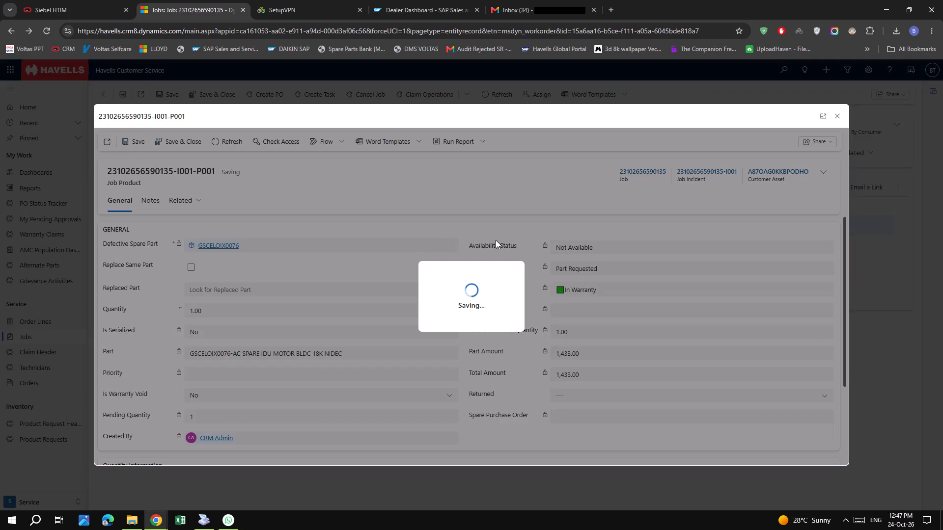
left_click(839, 118)
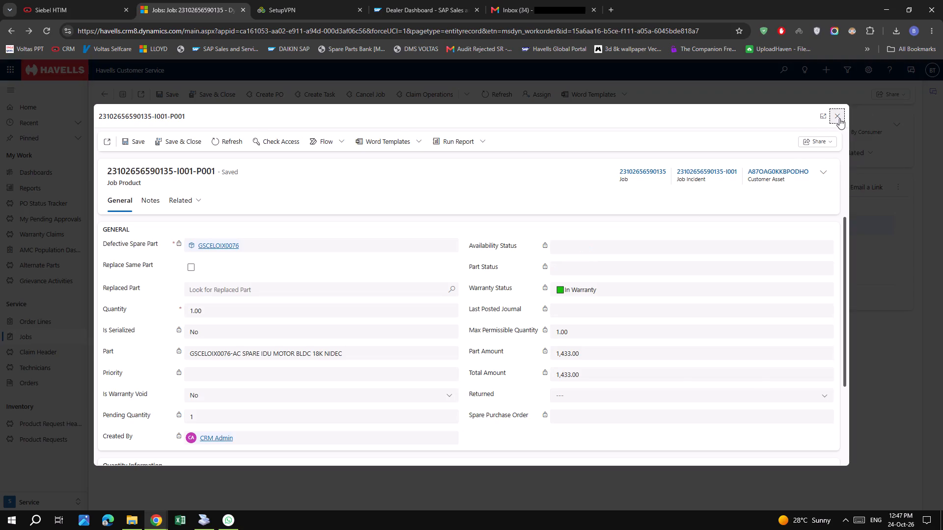
left_click(839, 118)
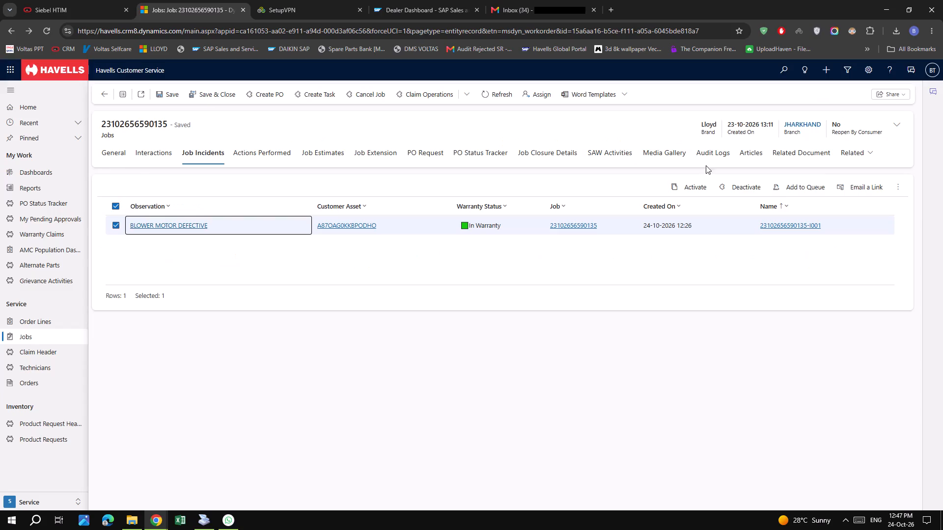
Deactivate the job's BLOWER MOTOR DEFECTIVE incident.
left_click(259, 231)
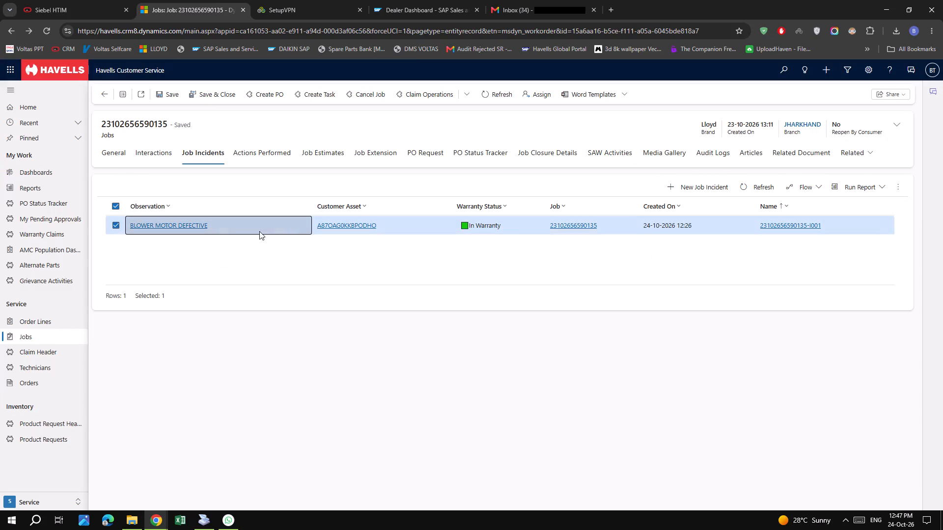
left_click(736, 189)
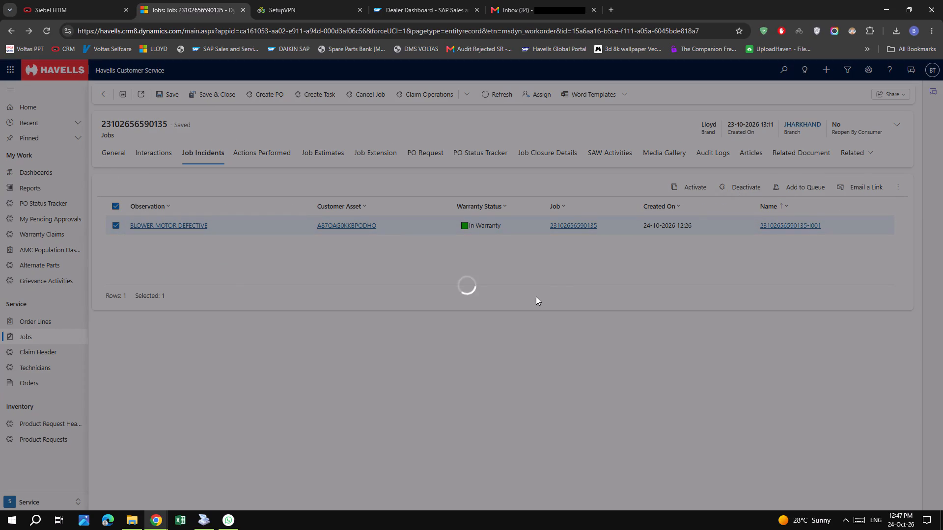
left_click(530, 308)
left_click(530, 314)
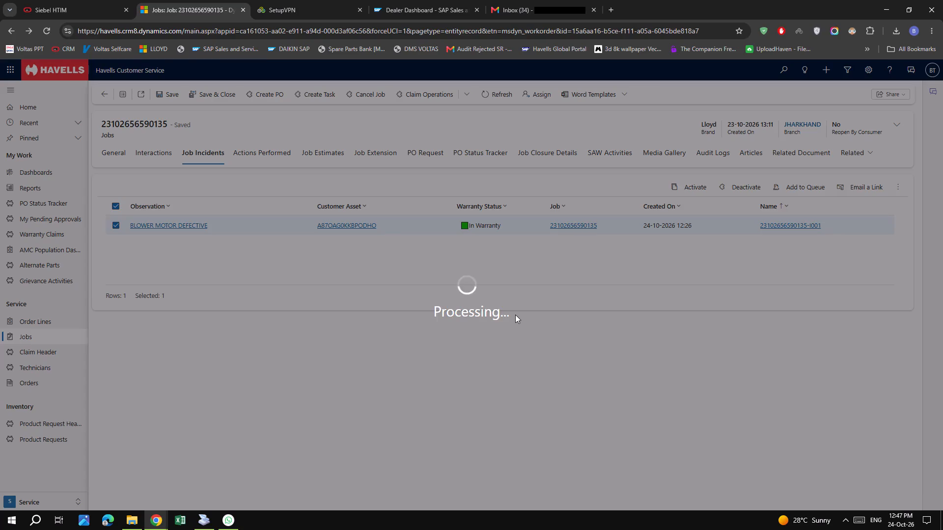
Change the job's Assigned To from the franchise account to the responsible franchise technician and save the job.
left_click(107, 156)
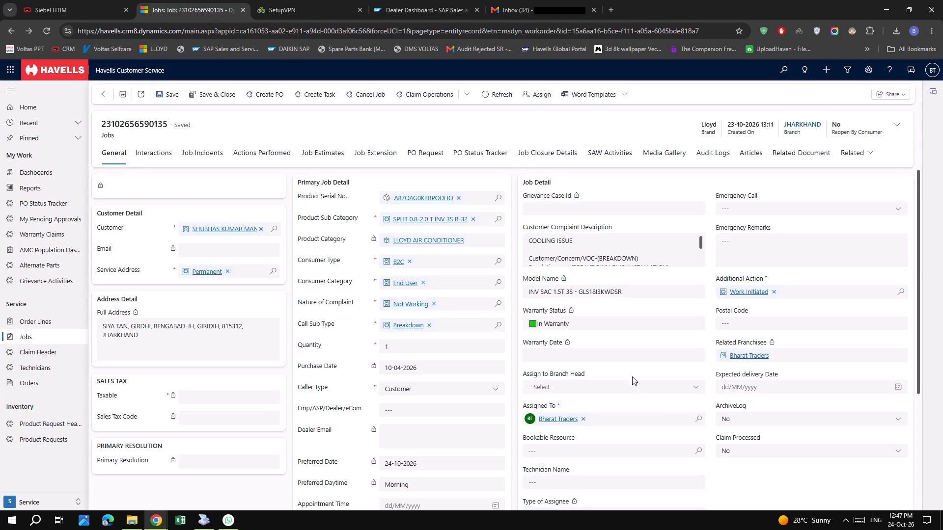
scroll(630, 372, "up", 5)
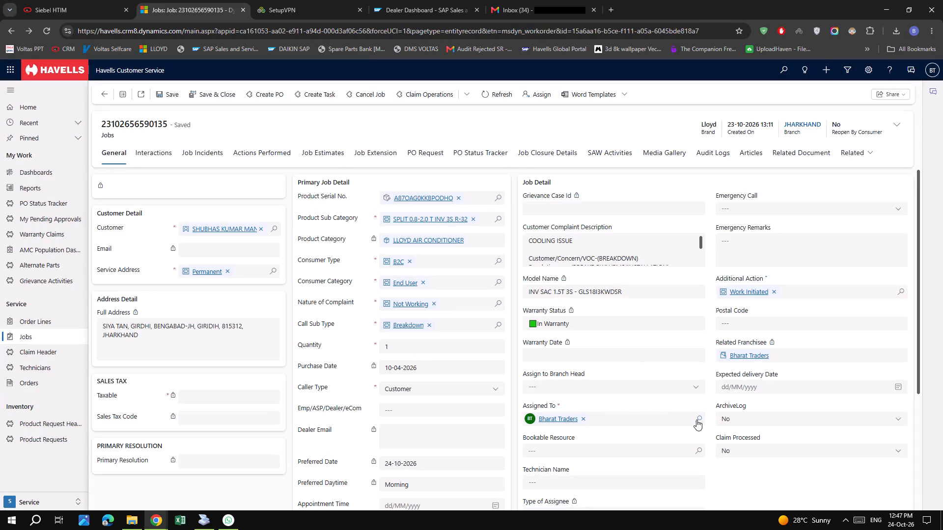
left_click(696, 420)
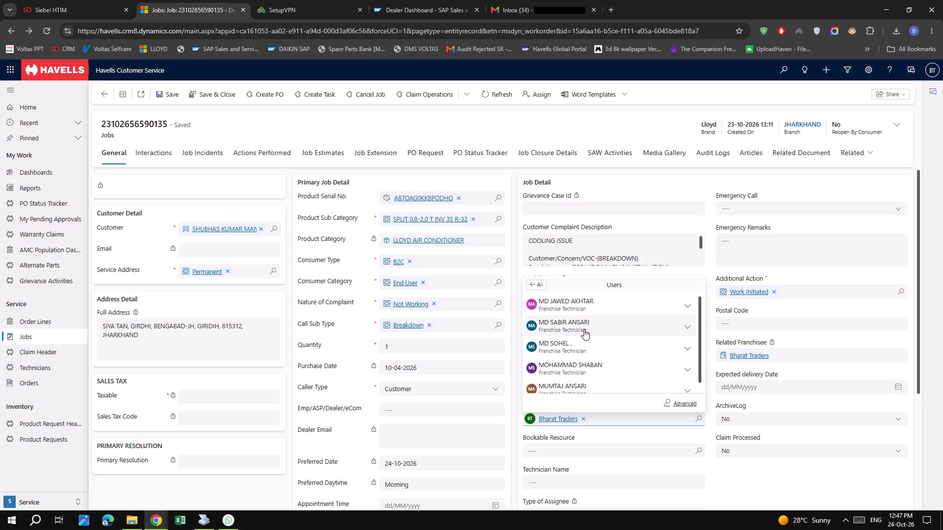
left_click(584, 363)
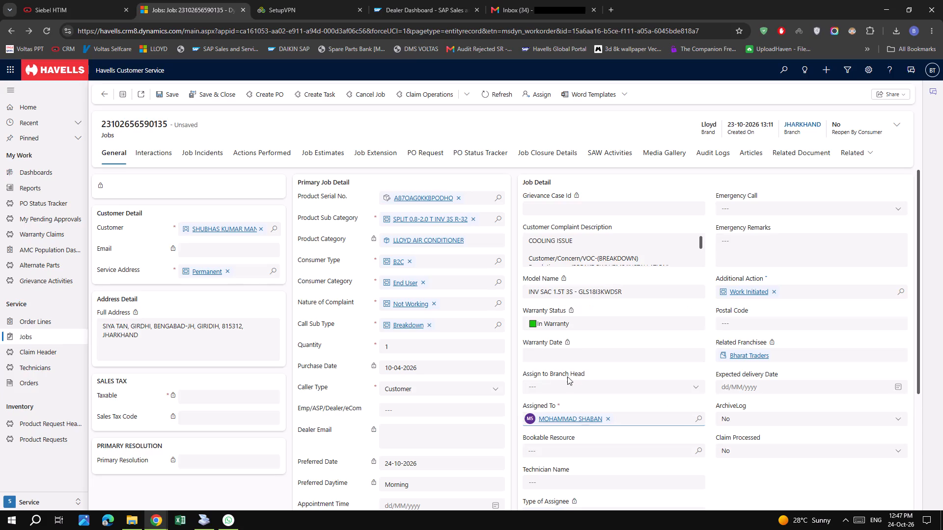
left_click(158, 95)
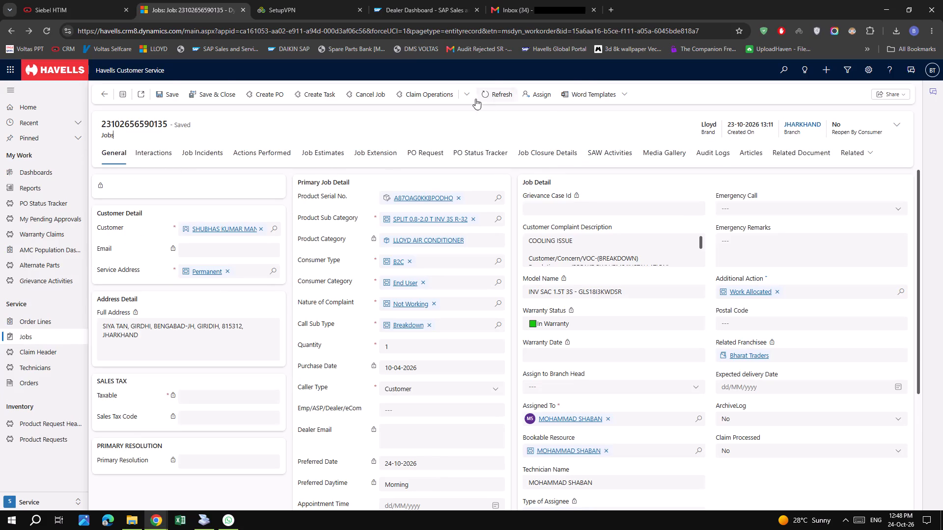
left_click(489, 97)
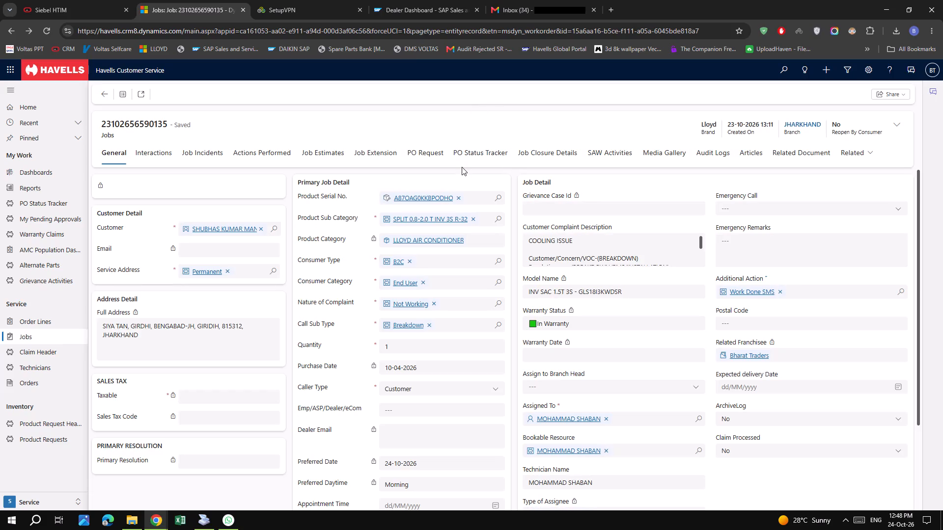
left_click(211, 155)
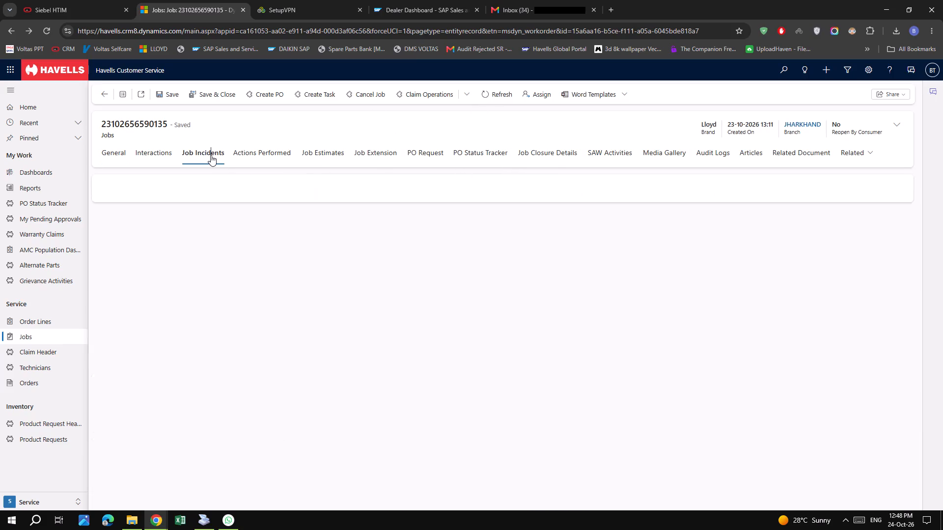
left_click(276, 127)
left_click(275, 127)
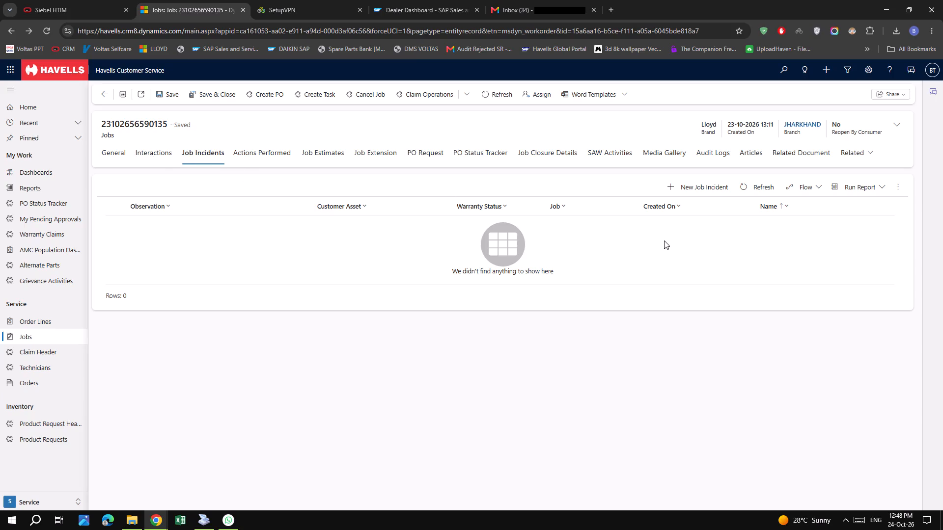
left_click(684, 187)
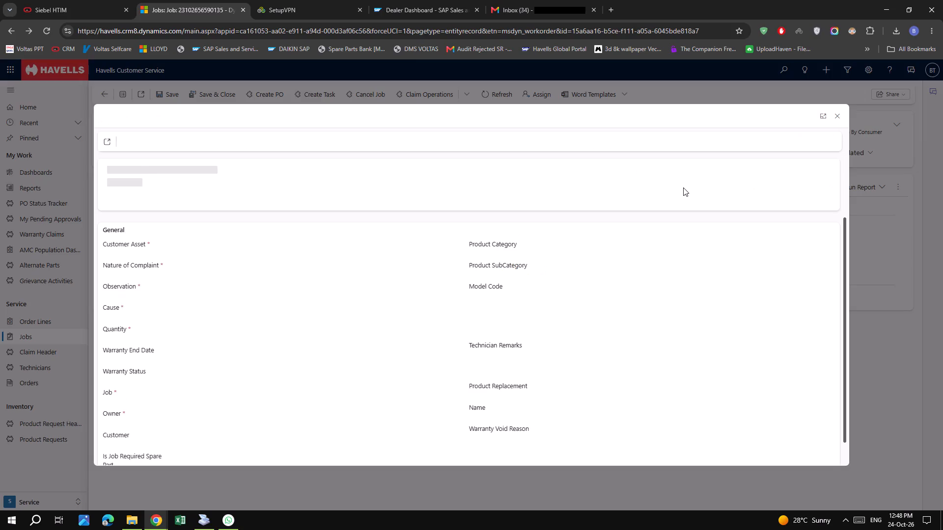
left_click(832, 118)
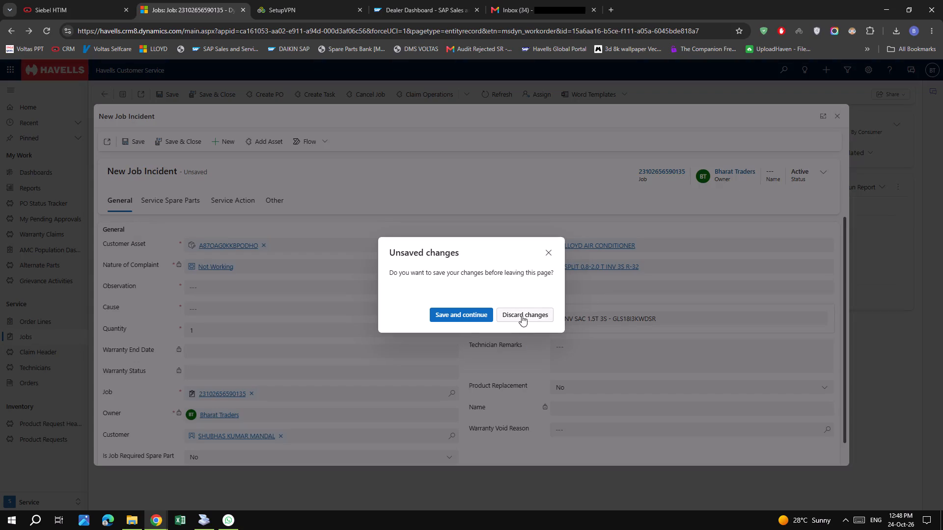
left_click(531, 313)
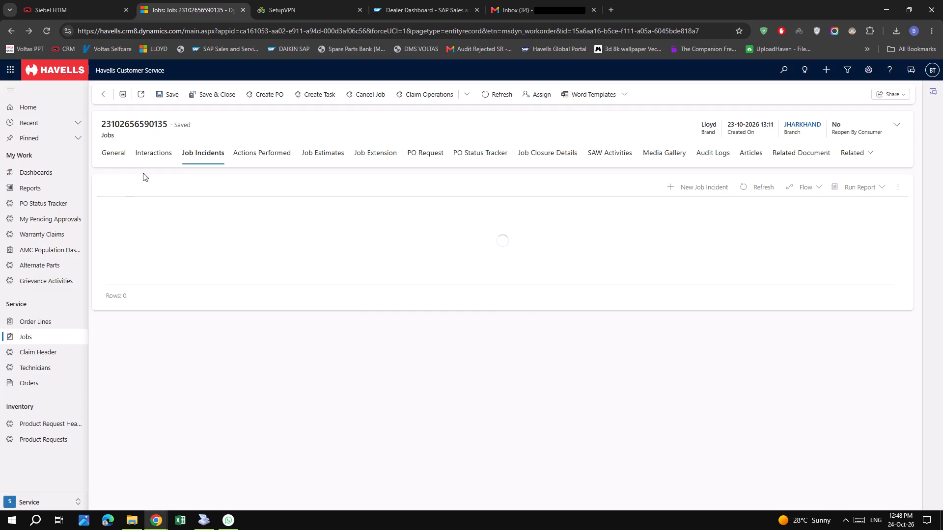
Review the job's general details and check its Media Gallery for attached records.
left_click(116, 153)
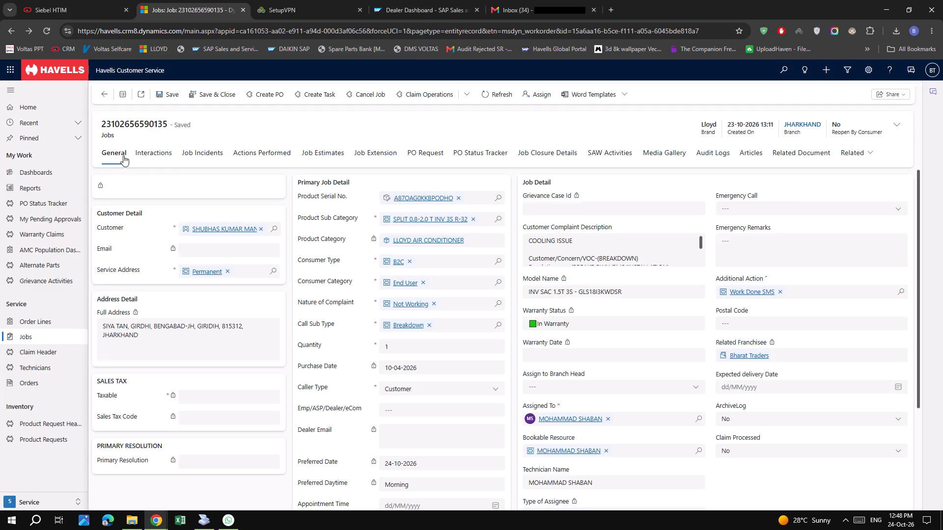
left_click(123, 156)
left_click(205, 136)
left_click(263, 136)
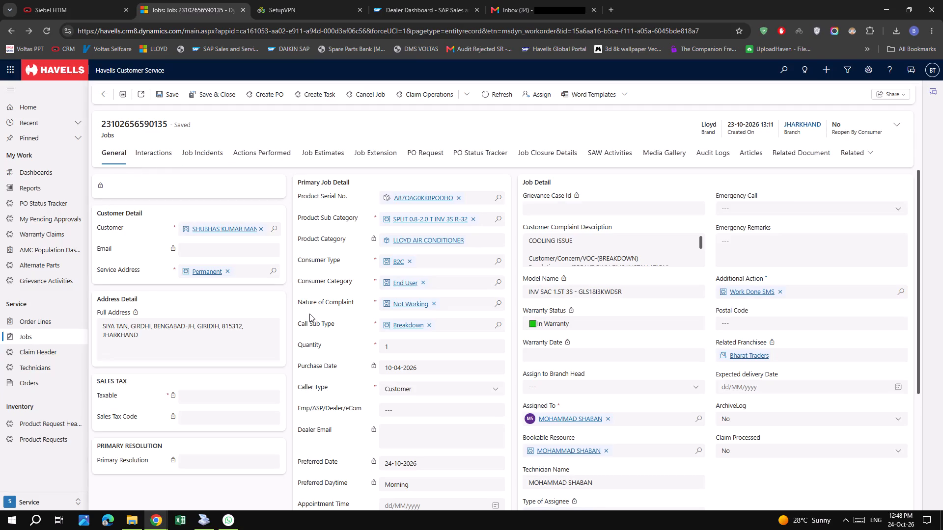
left_click(660, 156)
left_click(659, 155)
left_click(657, 155)
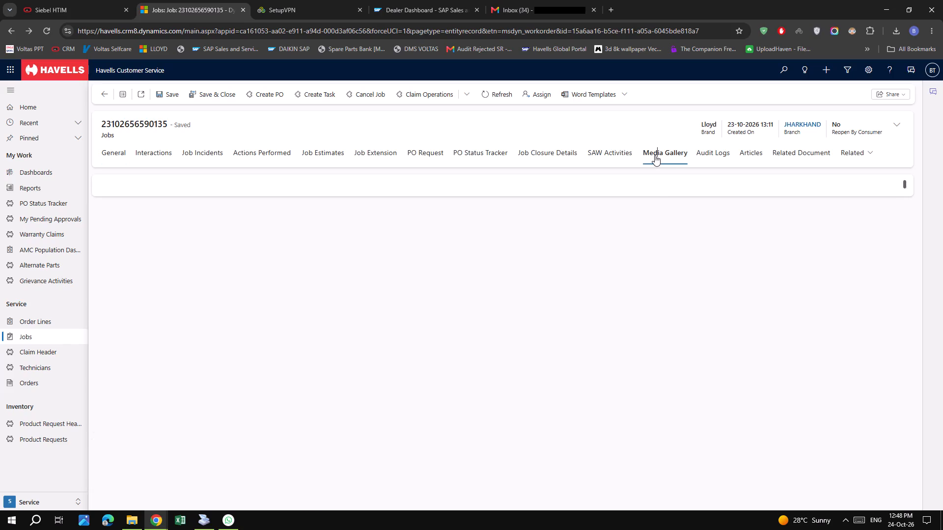
left_click(653, 155)
left_click(650, 155)
left_click(642, 153)
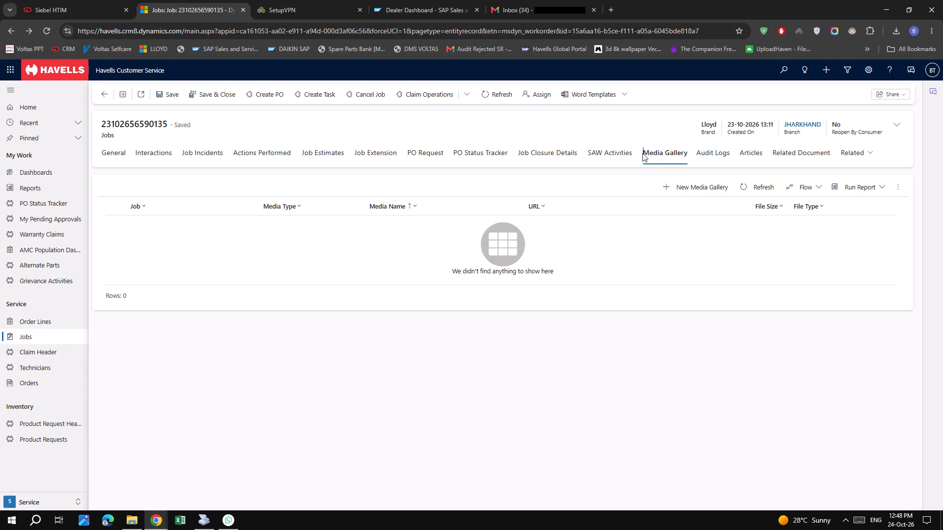
left_click(661, 153)
left_click(669, 154)
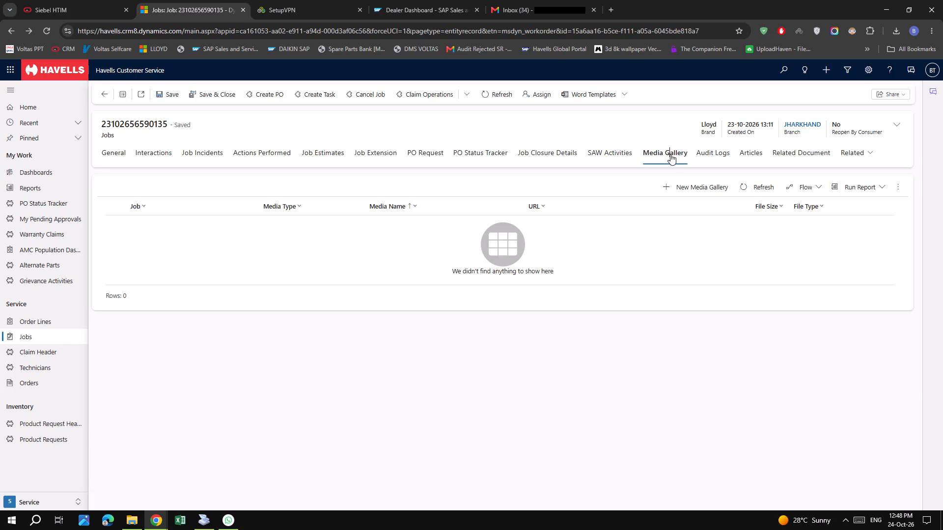
left_click(671, 154)
left_click(673, 154)
left_click(679, 154)
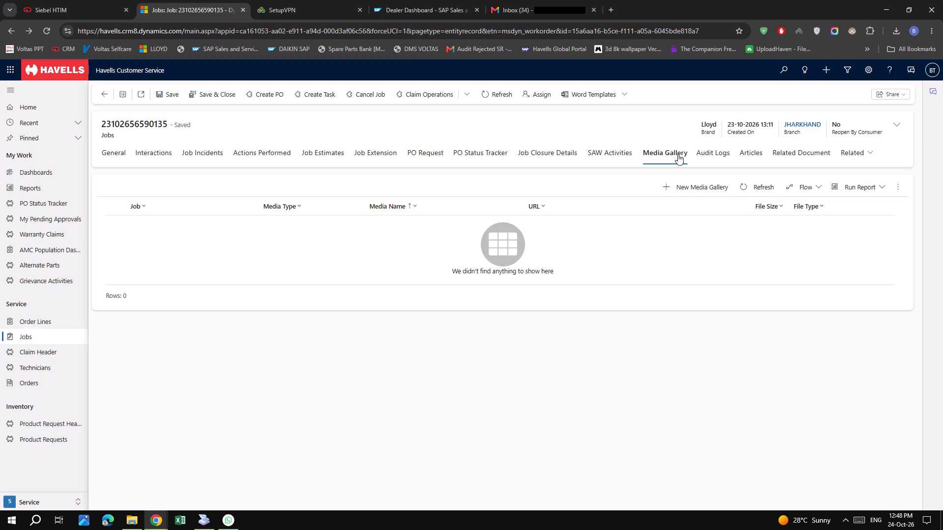
left_click(676, 154)
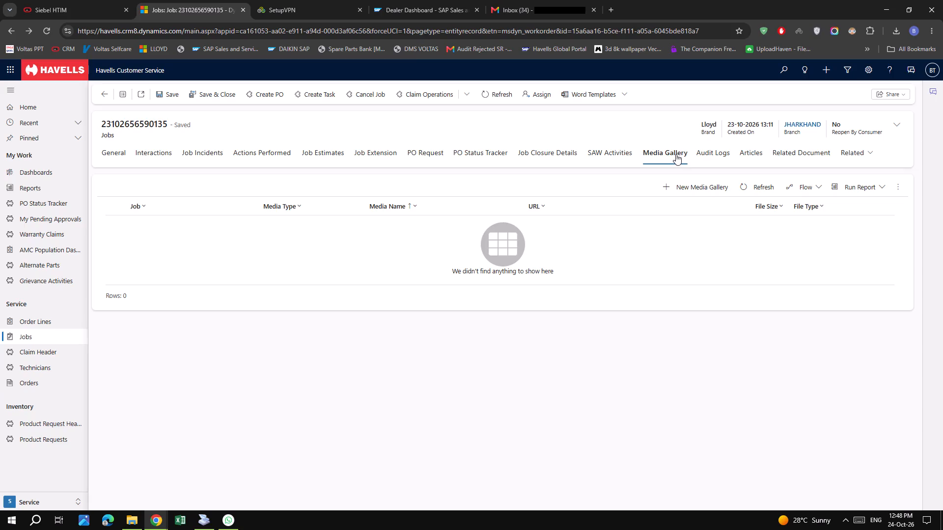
left_click(676, 154)
left_click(671, 154)
left_click(666, 154)
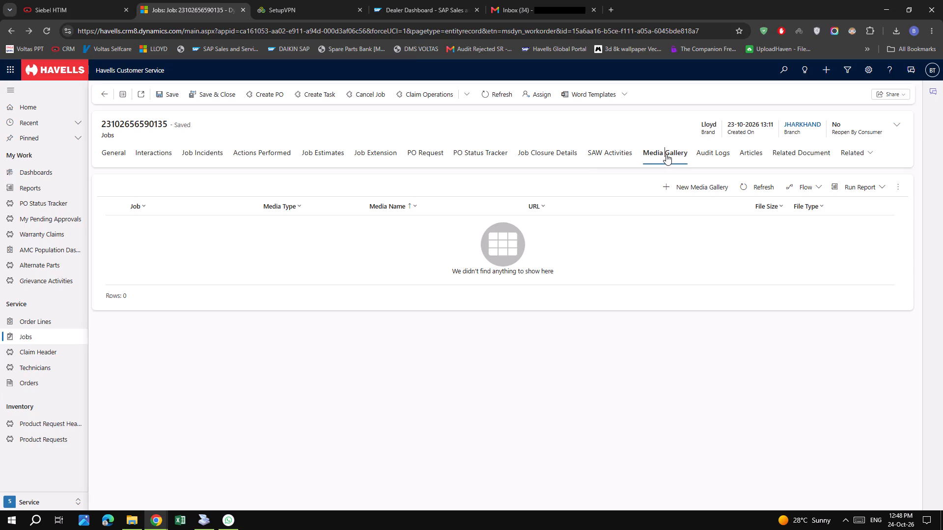
left_click(654, 154)
left_click(648, 153)
left_click(641, 153)
Bring up the job's SAW Activities to check for existing records.
left_click(616, 153)
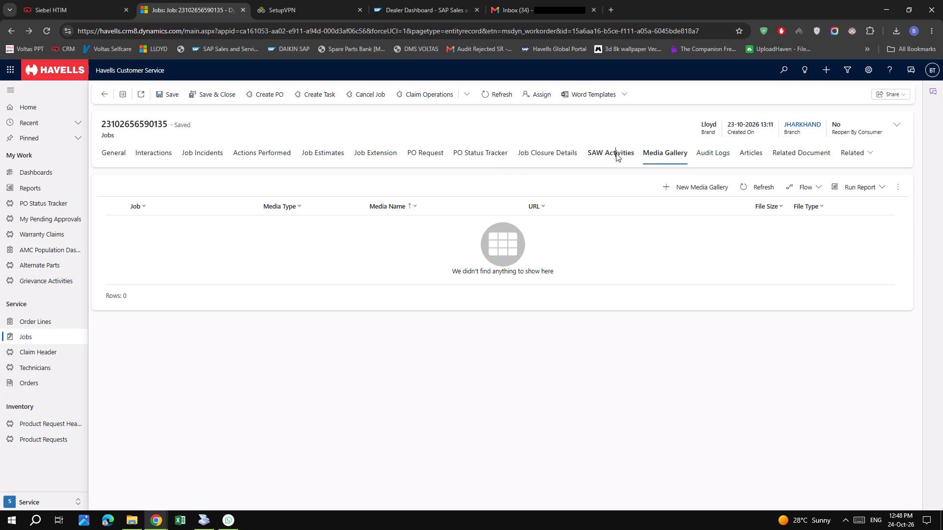
left_click(612, 153)
left_click(607, 153)
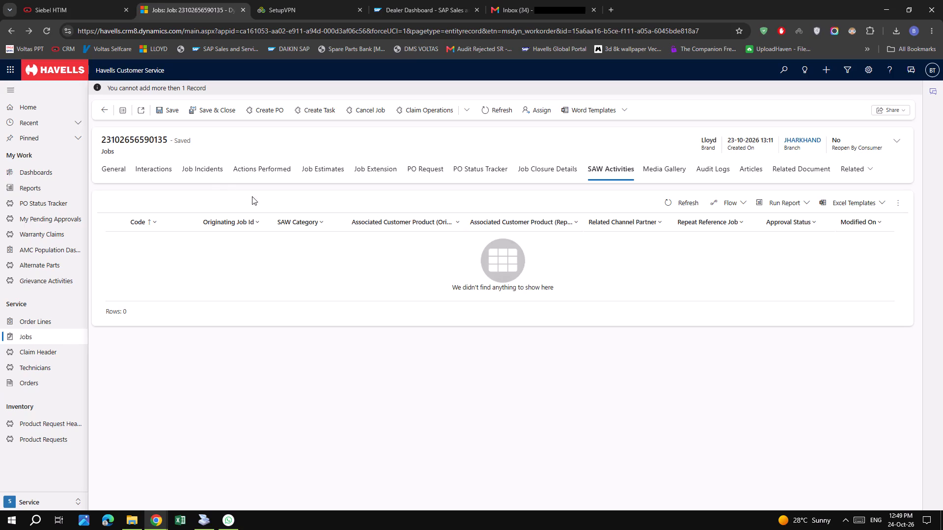
Check the job's incidents for existing records and review its general details again.
left_click(209, 170)
left_click(108, 170)
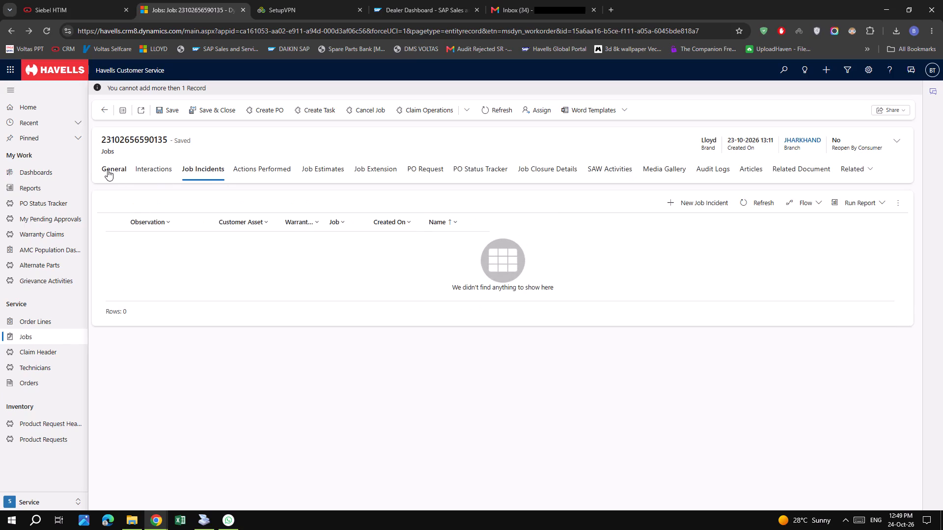
left_click(245, 141)
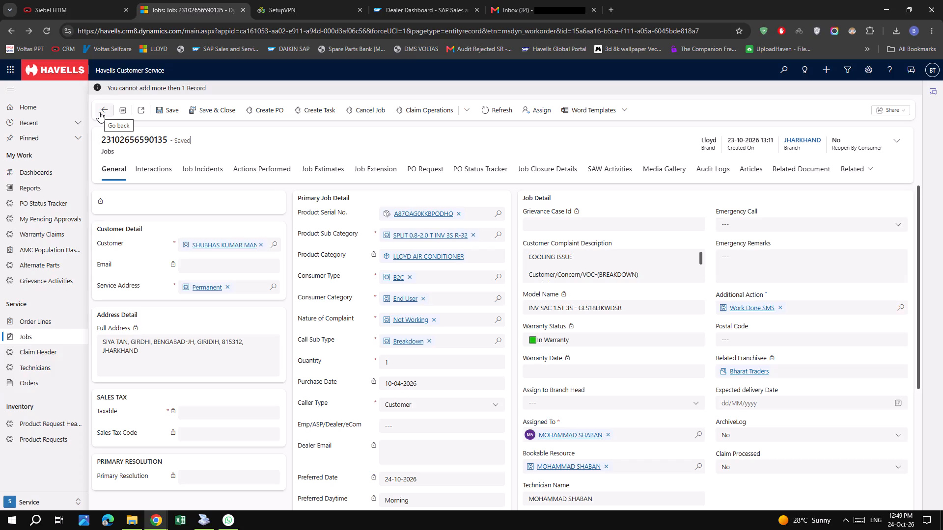
left_click(97, 88)
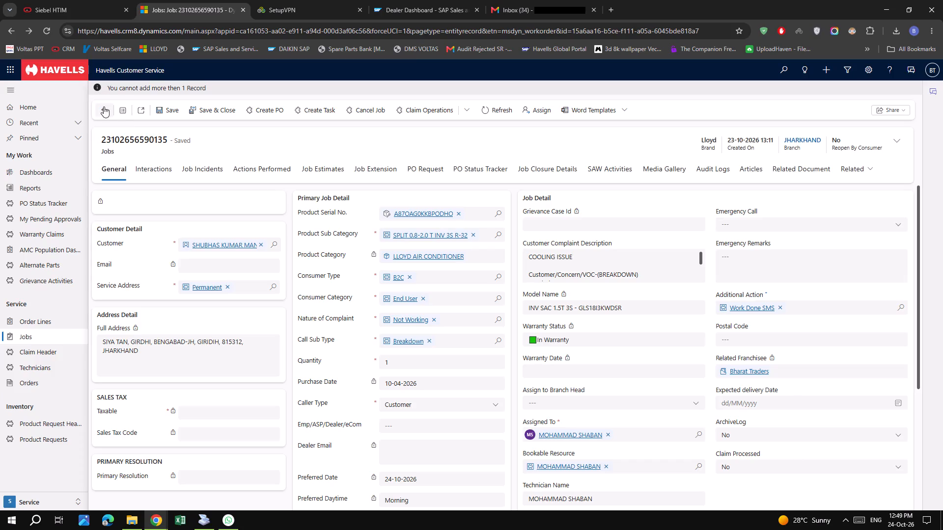
left_click(106, 111)
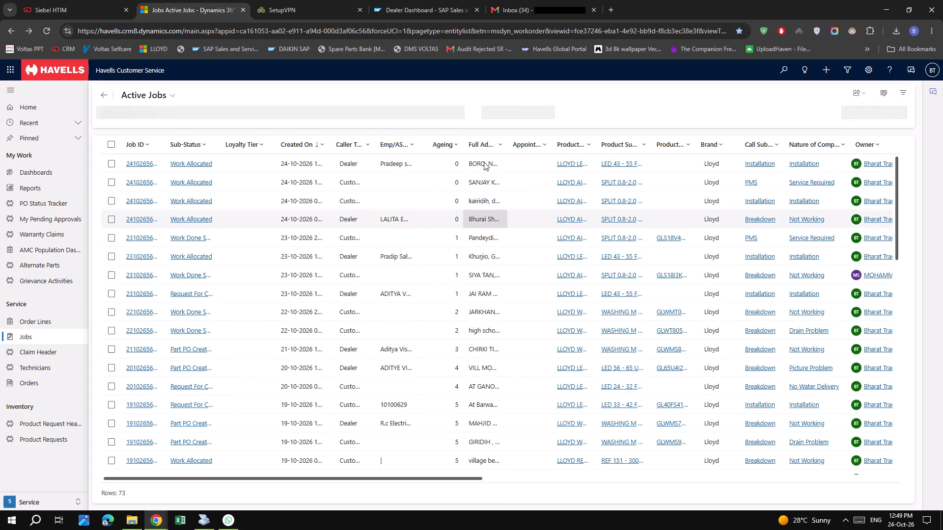
double_click(517, 165)
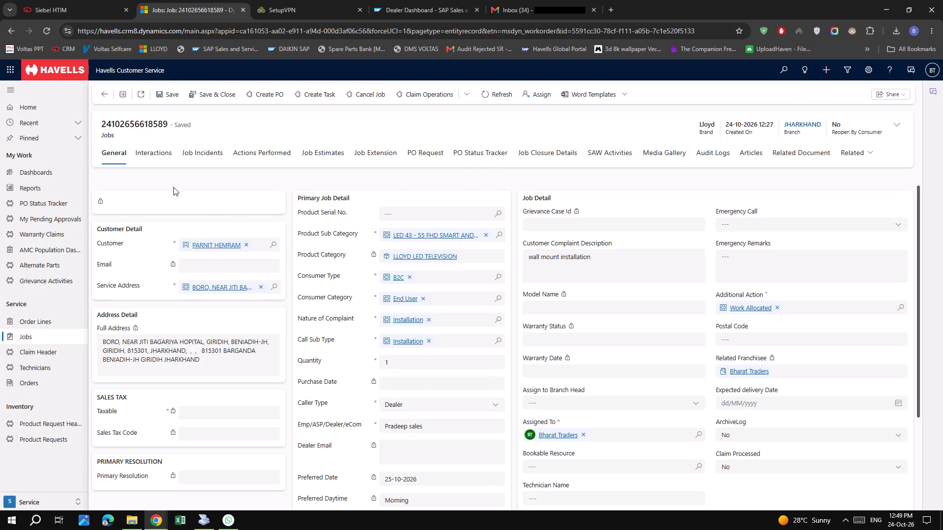
double_click(145, 124)
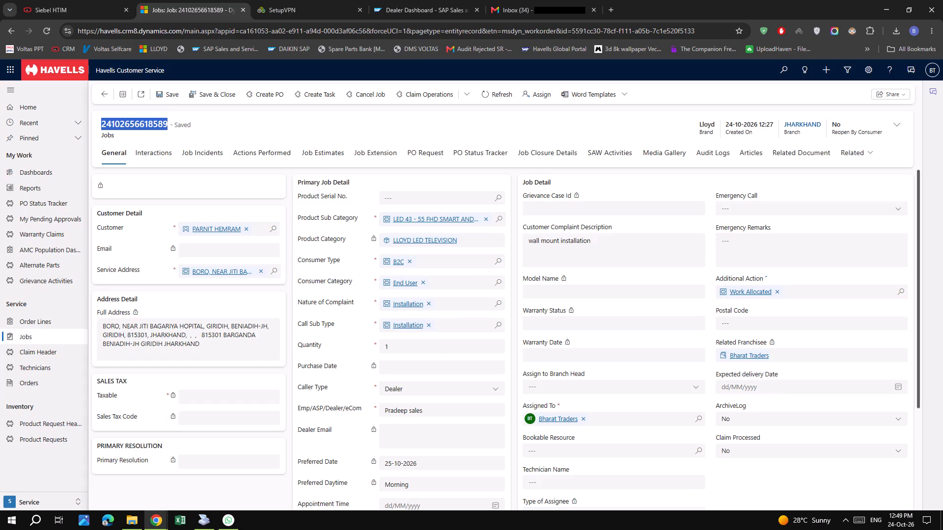
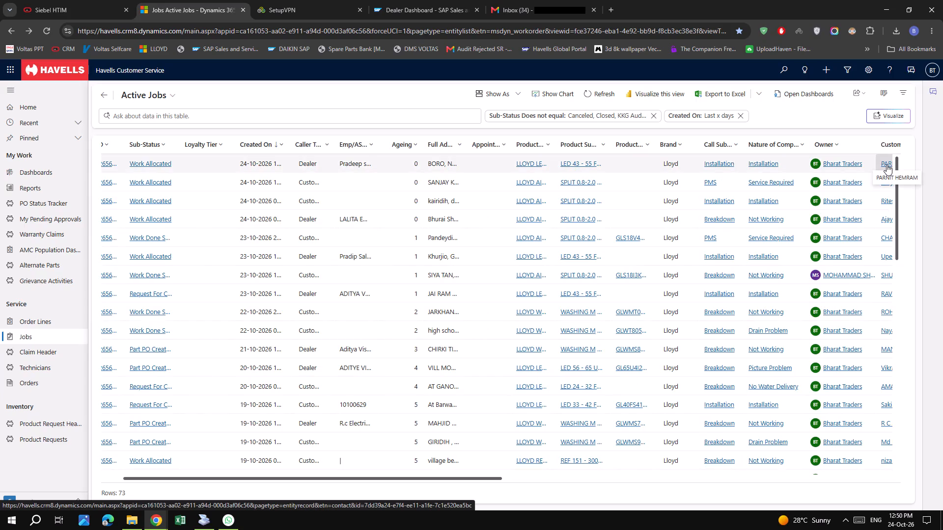
left_click_drag(479, 479, 416, 467)
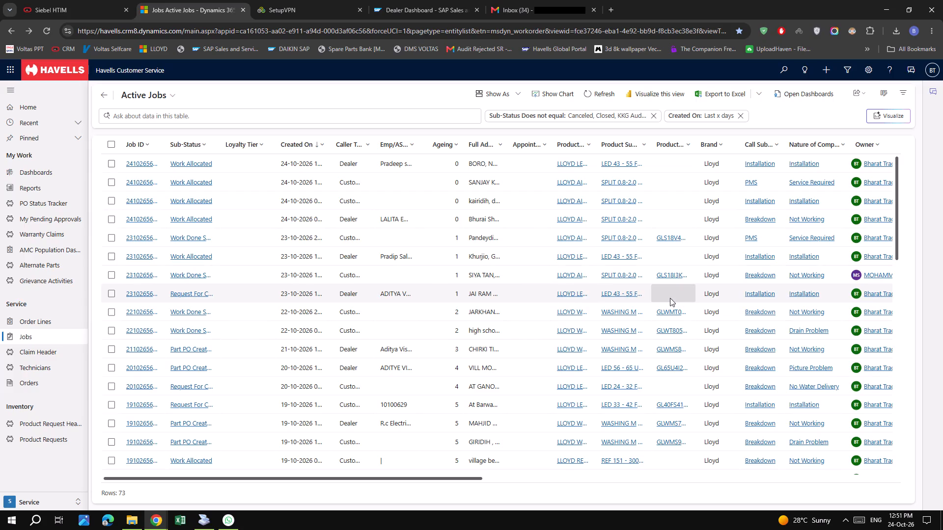
double_click(412, 271)
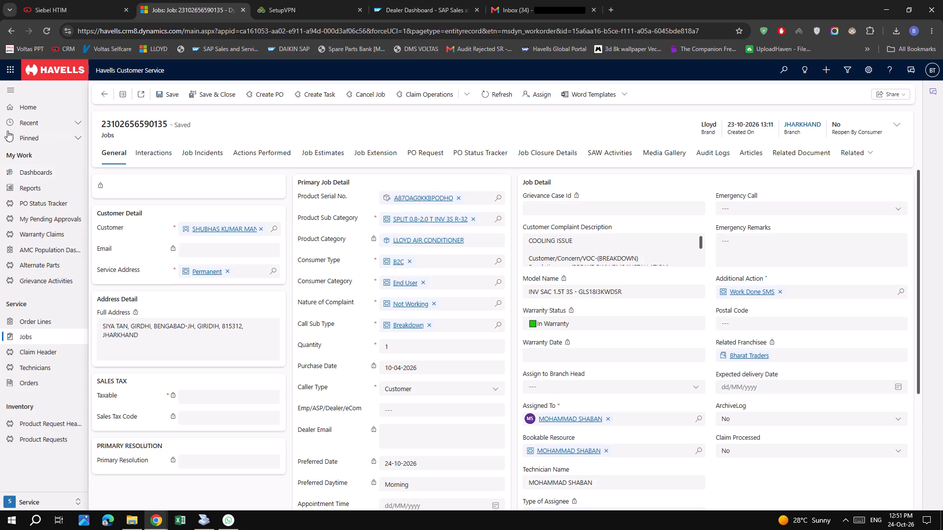
left_click(100, 96)
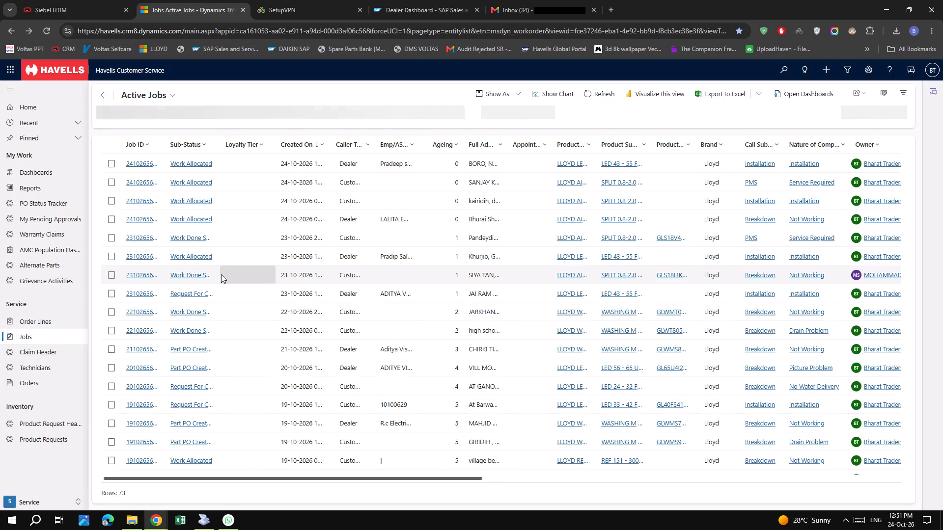
scroll(221, 274, "up", 5)
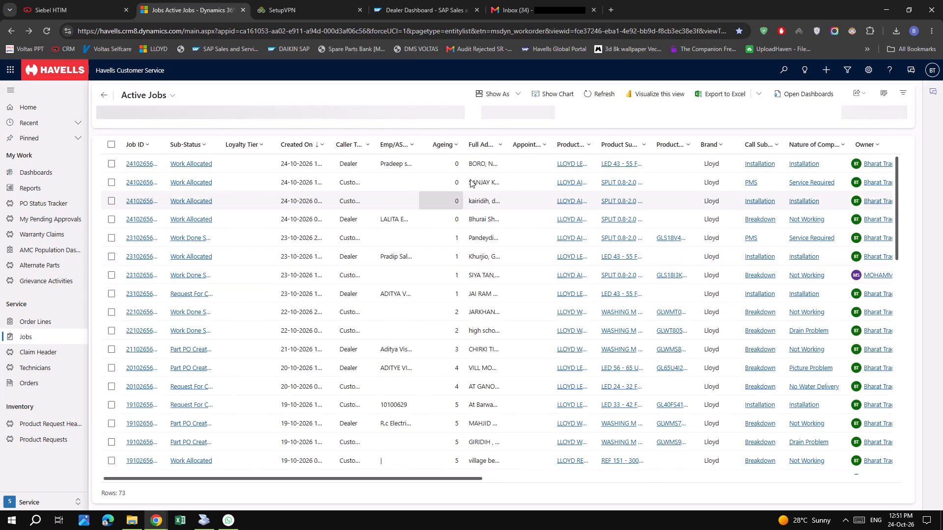
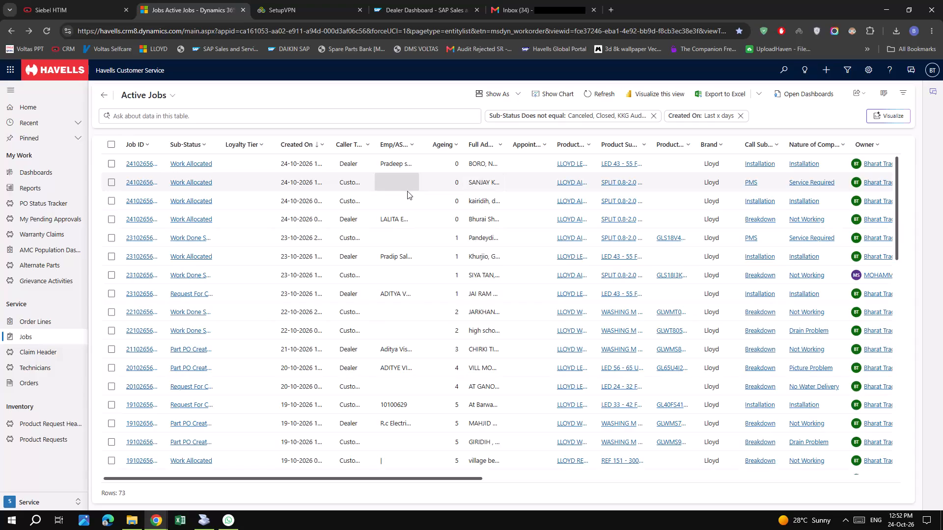
scroll(411, 191, "up", 3)
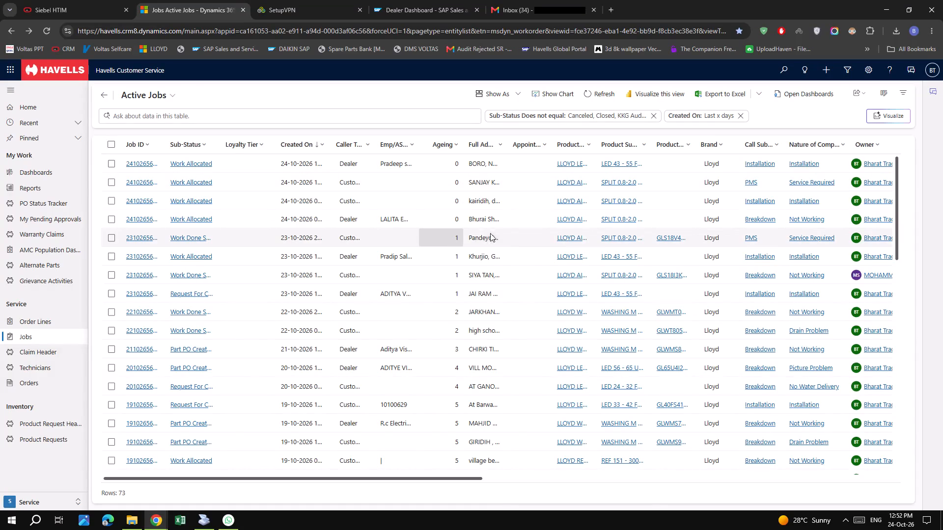
double_click(424, 239)
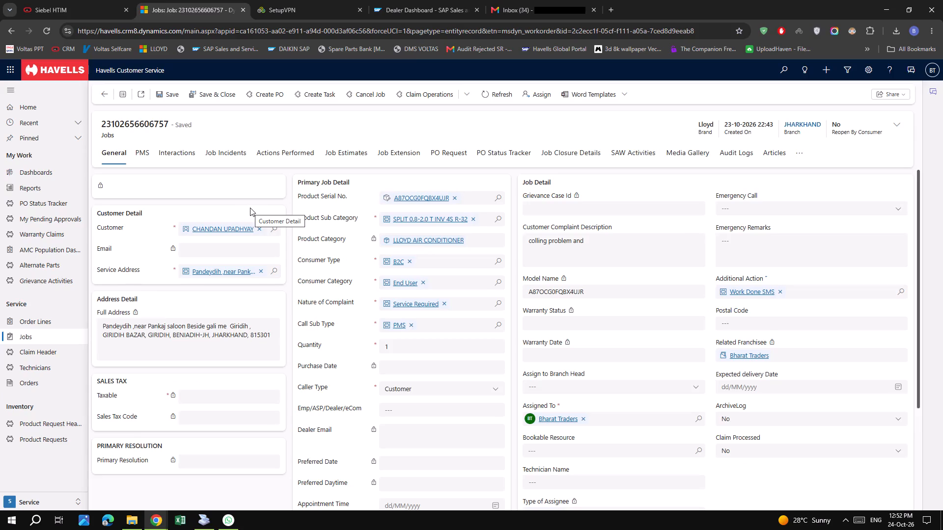
left_click(103, 94)
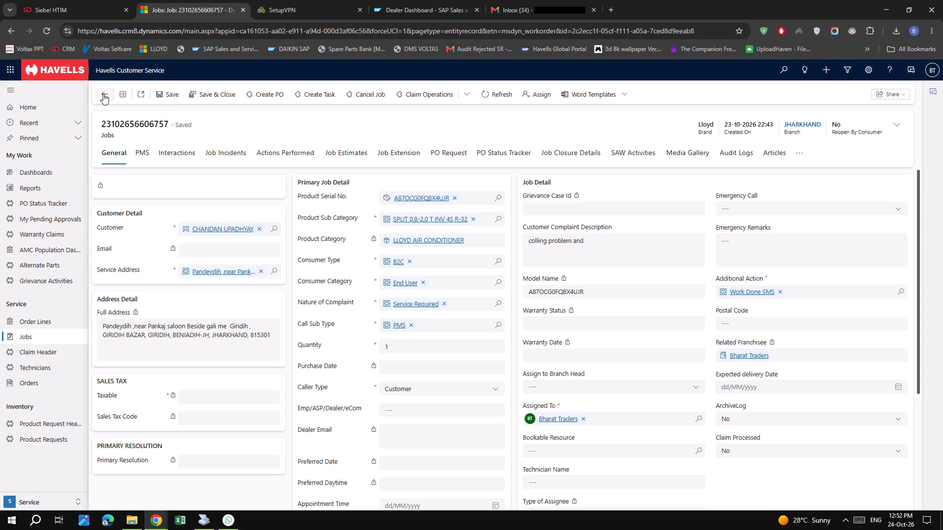
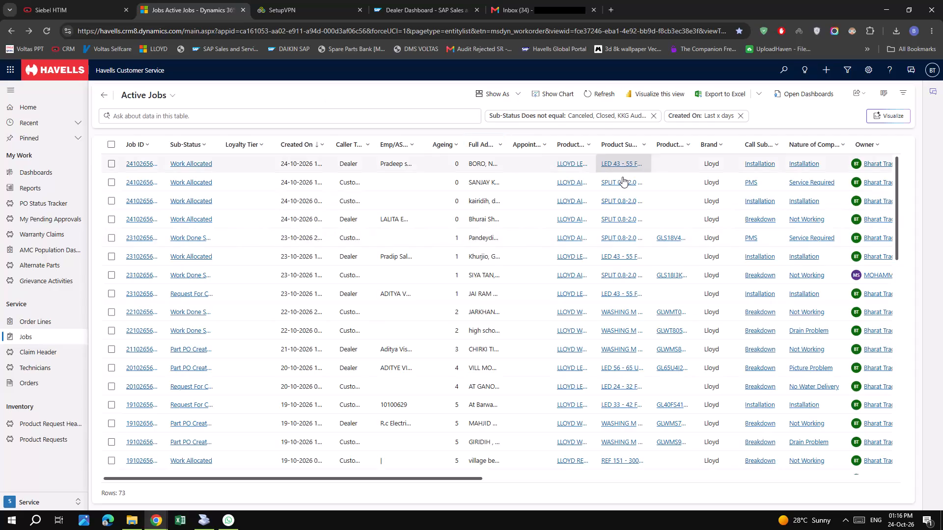
Refresh the Active Jobs list and review the most recently created jobs at its top.
scroll(622, 177, "up", 1)
left_click(594, 88)
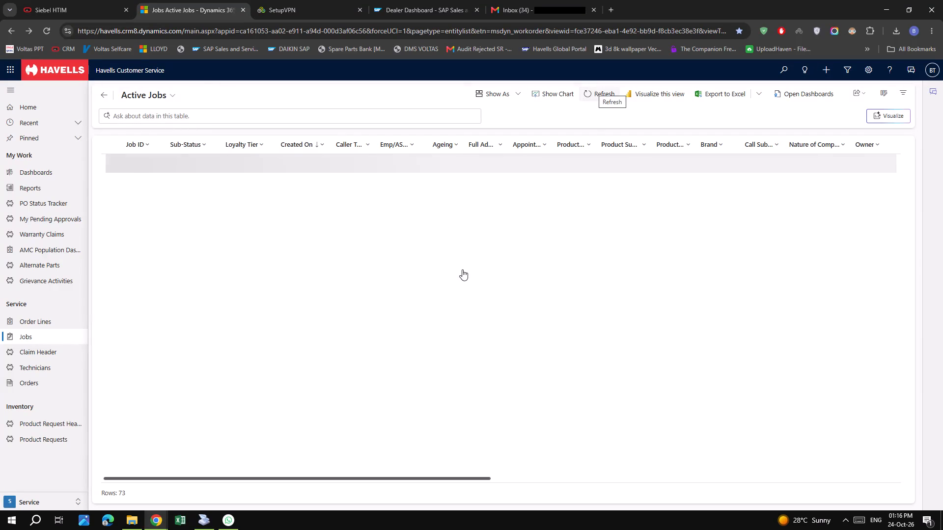
scroll(469, 278, "up", 2)
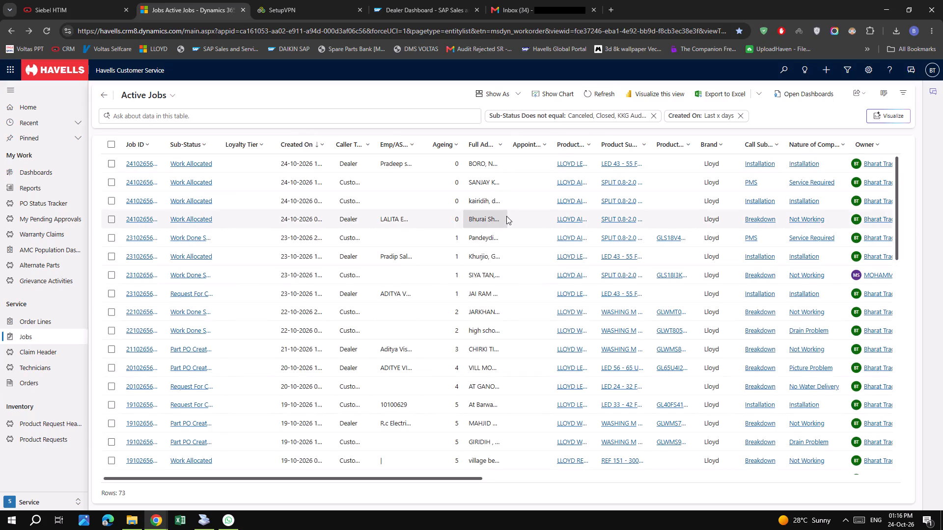
scroll(539, 193, "up", 3)
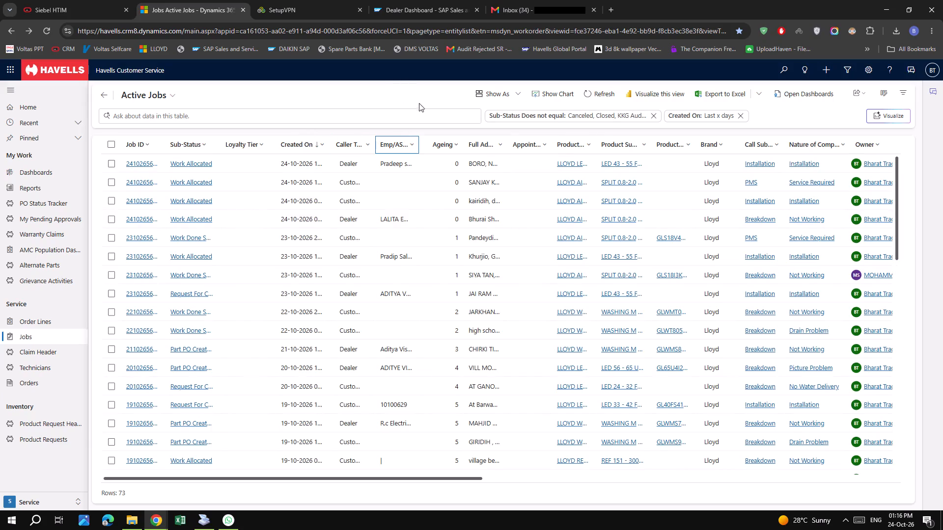
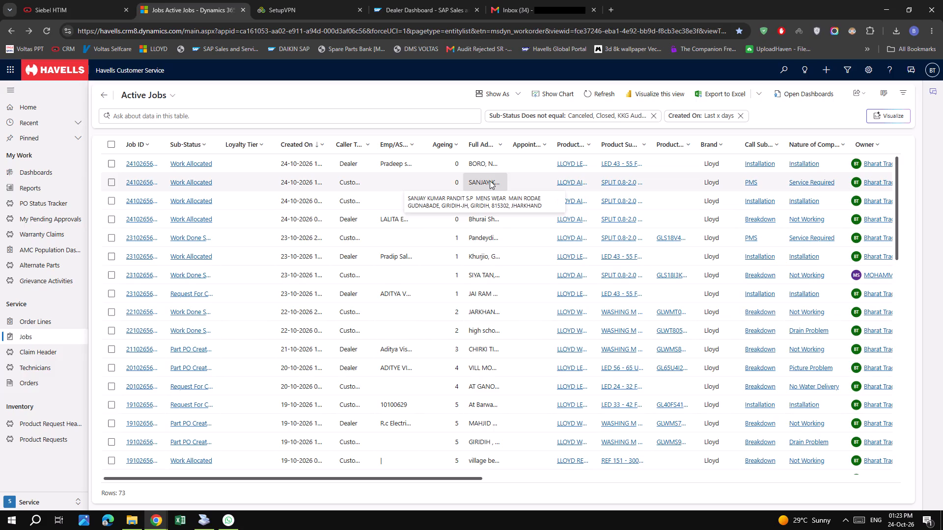
double_click(422, 180)
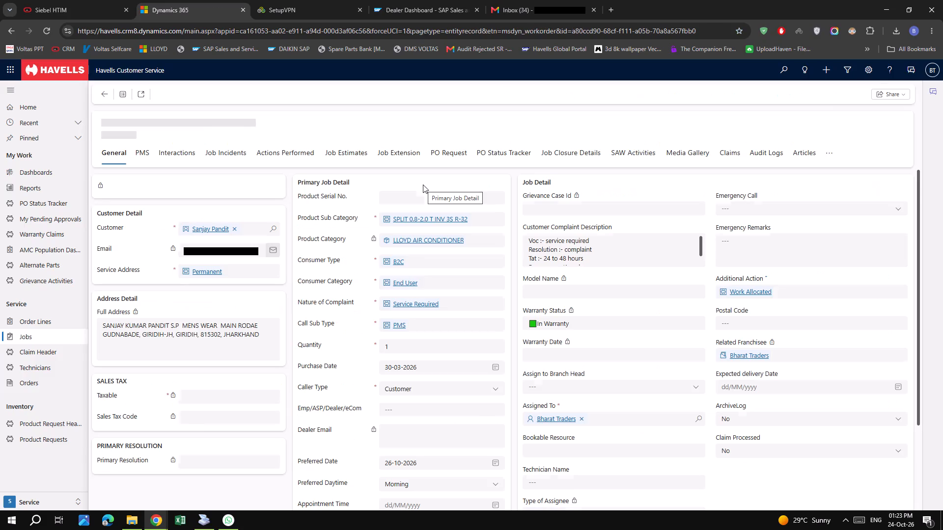
left_click(497, 197)
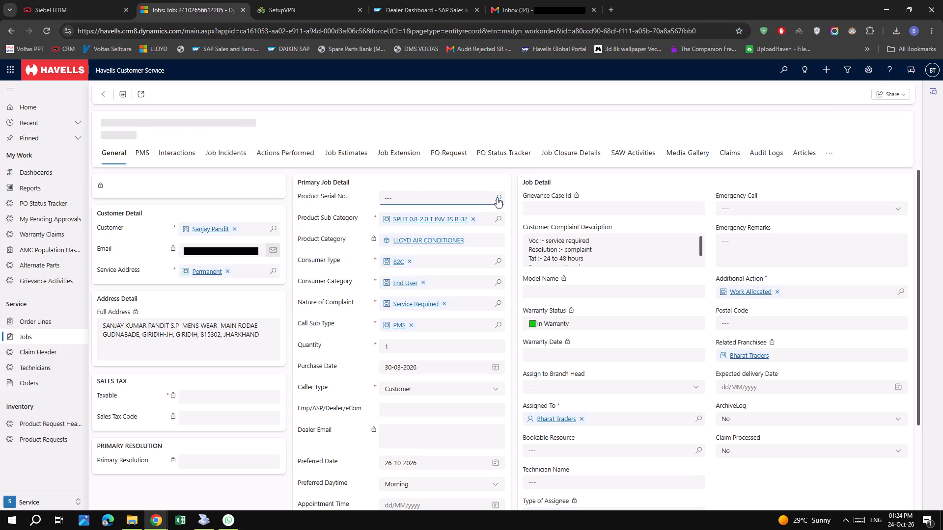
left_click(498, 197)
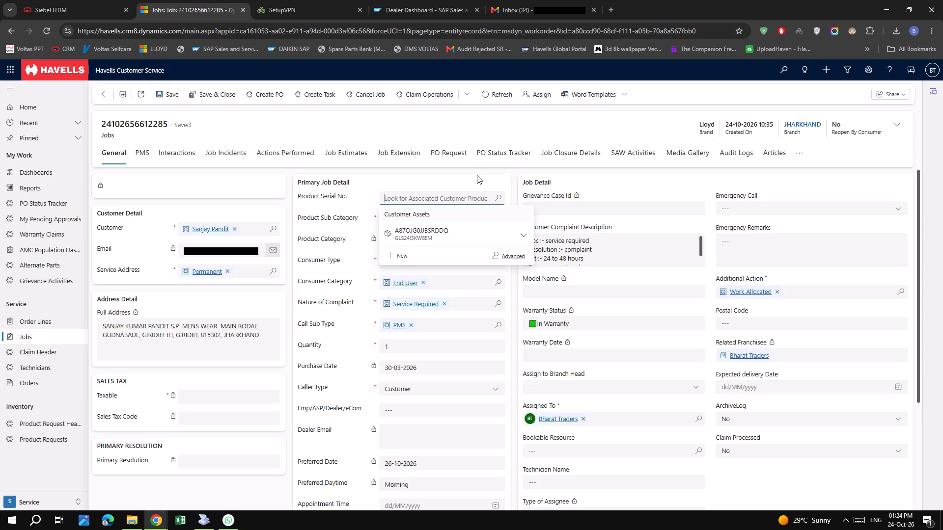
left_click(442, 233)
left_click(160, 92)
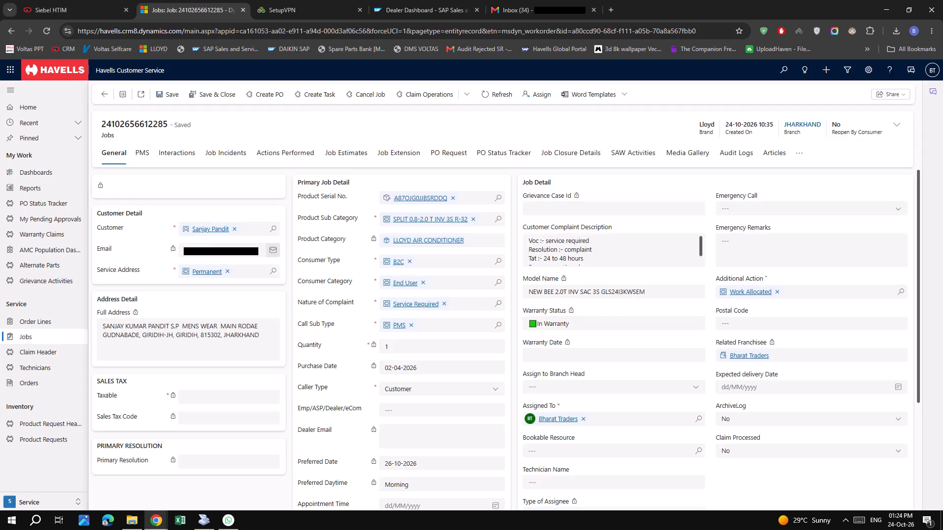
Open the job's linked customer asset and preview the invoice image among its attachments.
left_click(420, 203)
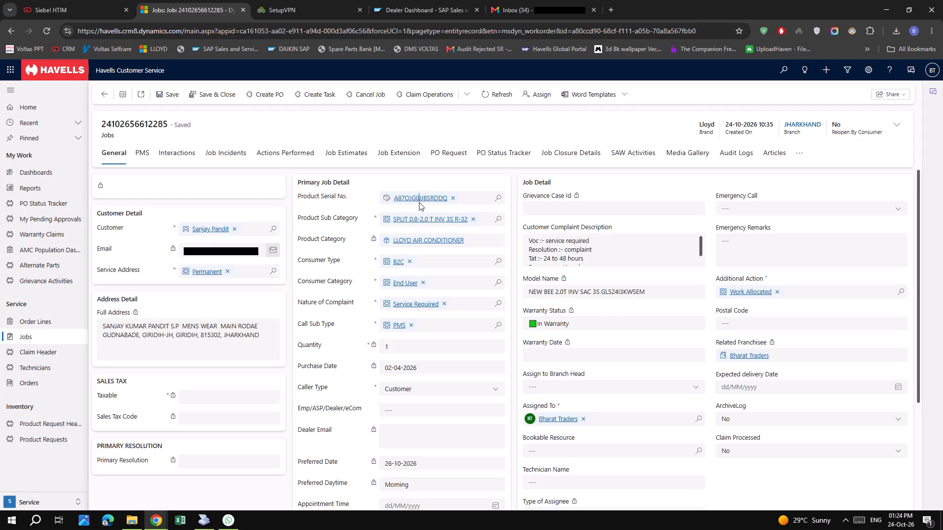
left_click(427, 197)
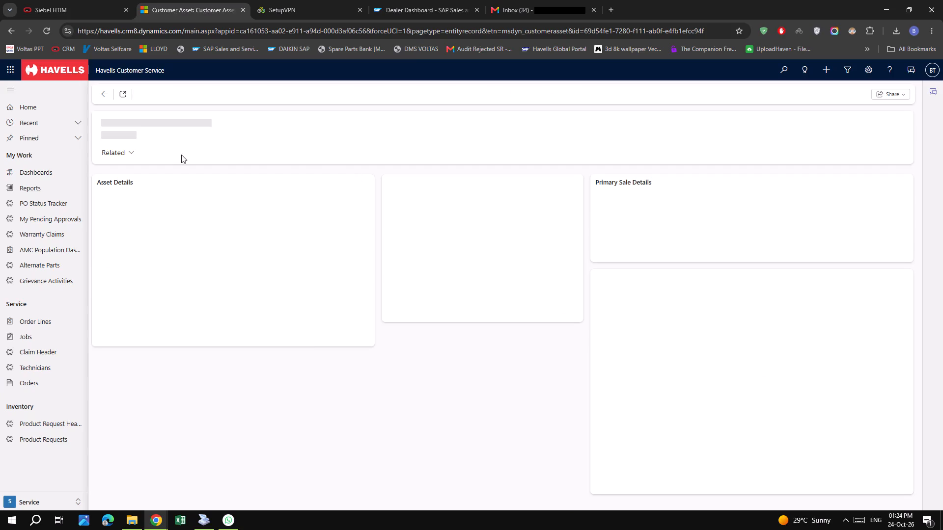
left_click(168, 151)
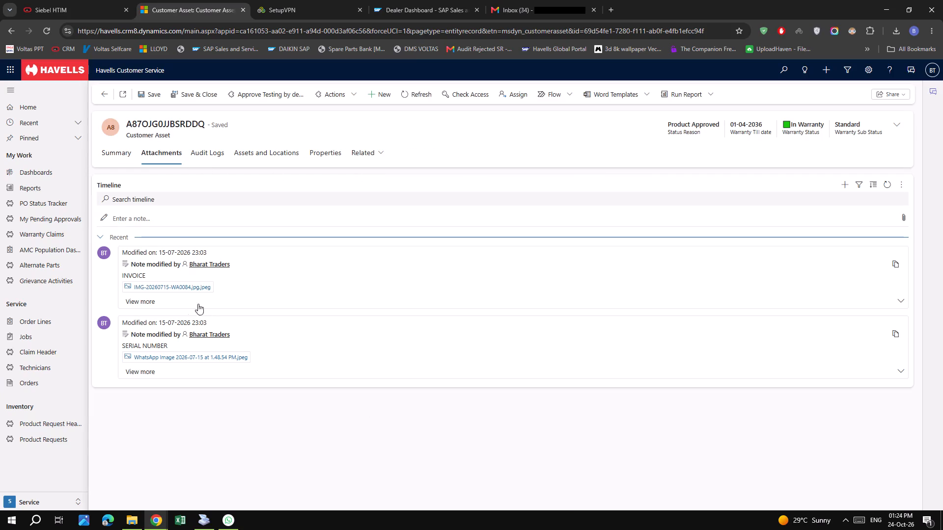
left_click(194, 289)
left_click(194, 303)
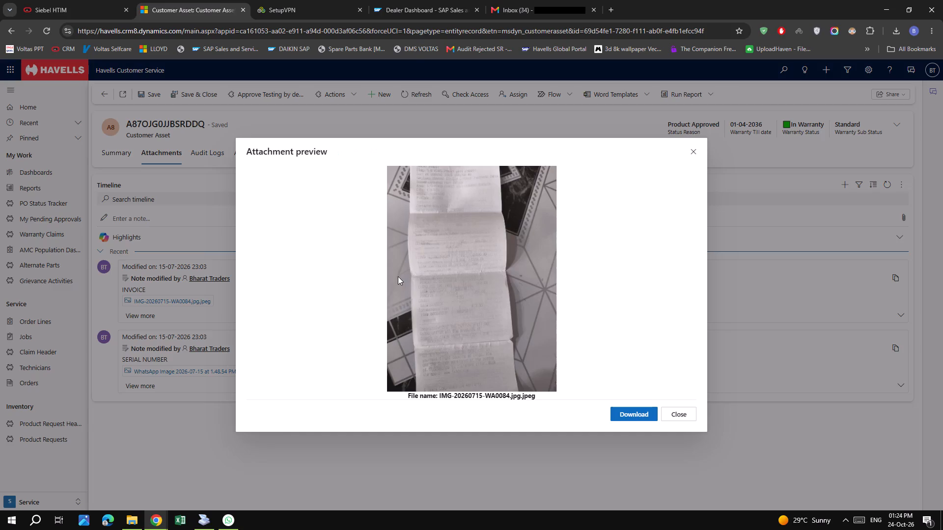
scroll(475, 277, "down", 3)
scroll(475, 277, "up", 11)
scroll(494, 314, "up", 3)
scroll(457, 263, "up", 8)
Download the invoice attachment IMG-20260715-WA0084.jpg.jpeg and open the downloaded image in Photos.
left_click(635, 415)
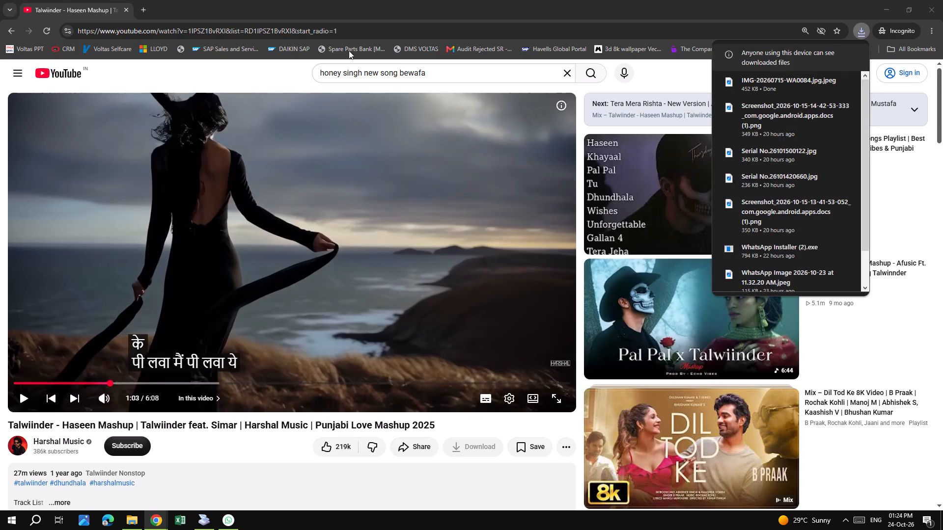
left_click(152, 521)
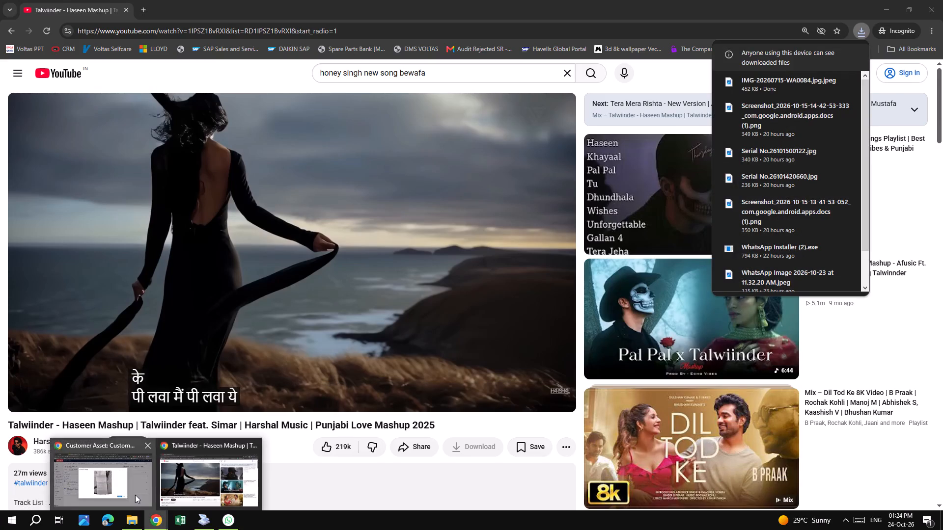
left_click(132, 492)
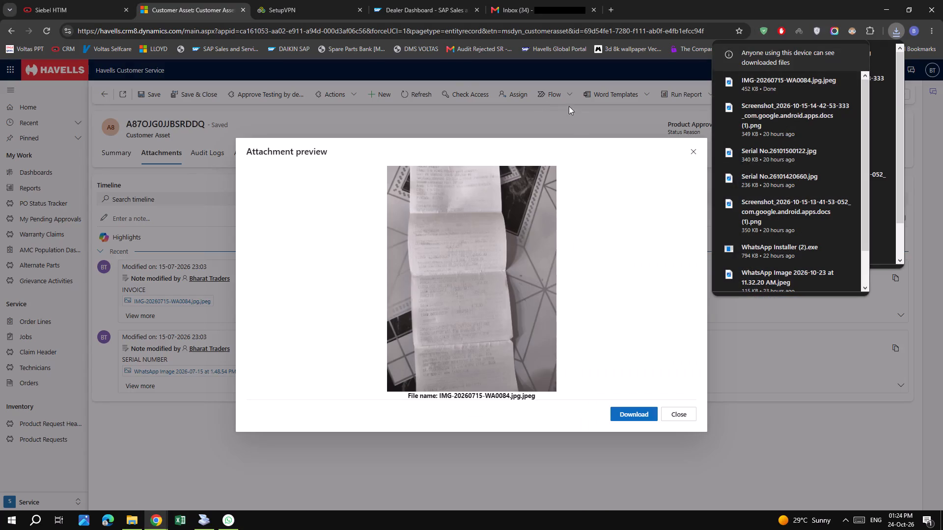
left_click(580, 121)
left_click(845, 81)
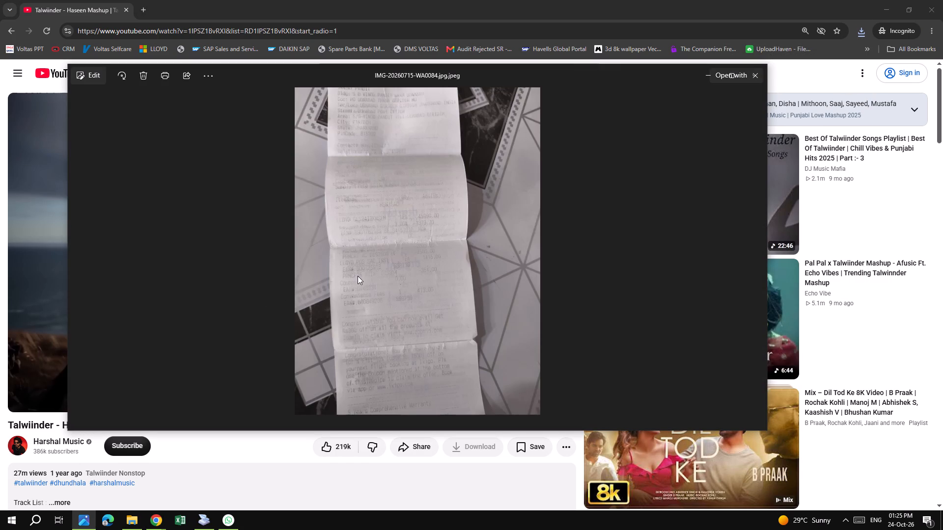
Examine the enlarged invoice image from the item lines and offer text up to the customer details.
scroll(371, 277, "up", 14)
left_click_drag(387, 235, 395, 283)
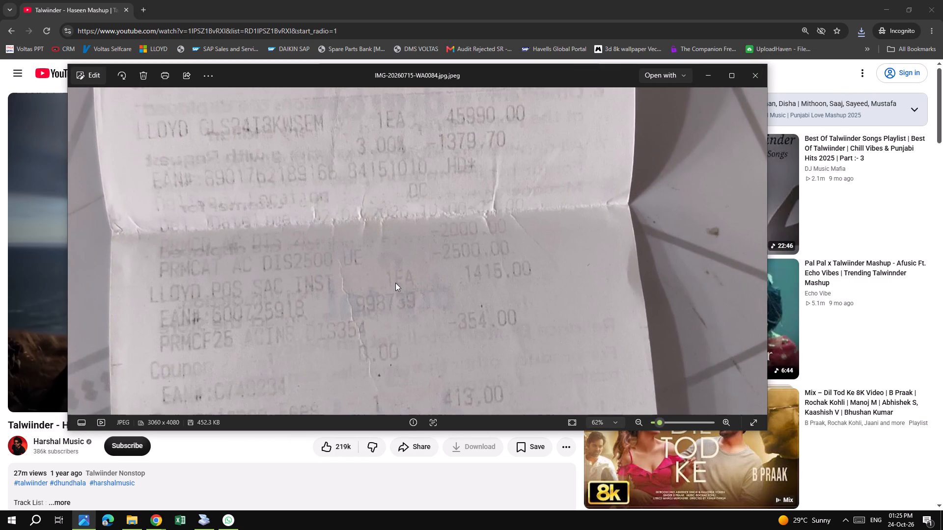
left_click_drag(395, 283, 396, 283)
scroll(399, 272, "down", 5)
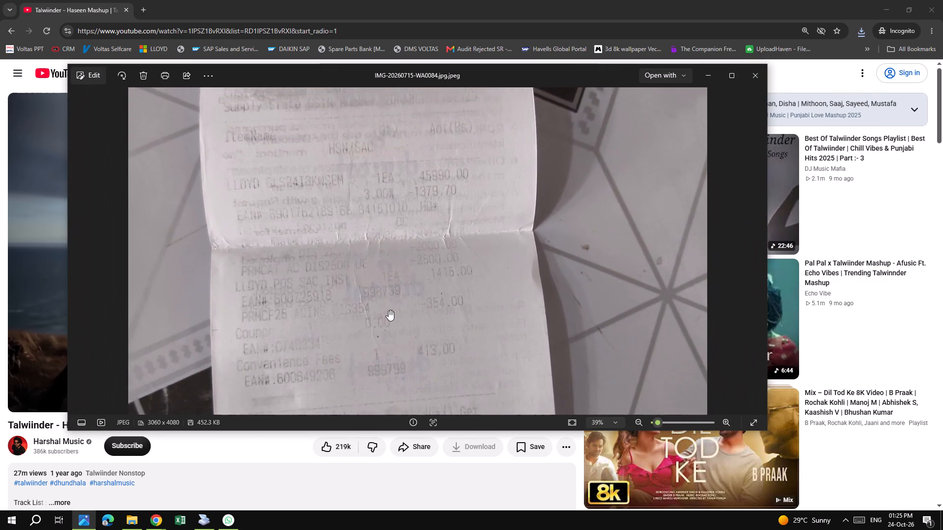
left_click_drag(384, 318, 379, 248)
left_click_drag(404, 282, 402, 235)
left_click_drag(407, 257, 408, 228)
left_click_drag(413, 273, 413, 246)
left_click_drag(422, 288, 420, 263)
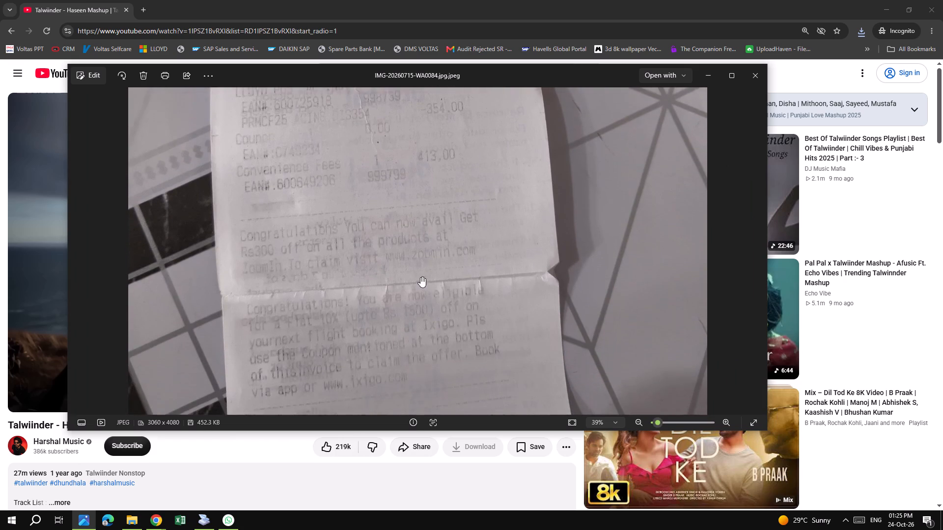
left_click_drag(421, 278, 423, 249)
left_click_drag(422, 277, 420, 265)
left_click_drag(417, 275, 418, 254)
left_click_drag(419, 289, 422, 257)
left_click_drag(426, 292, 431, 251)
left_click_drag(432, 243, 437, 295)
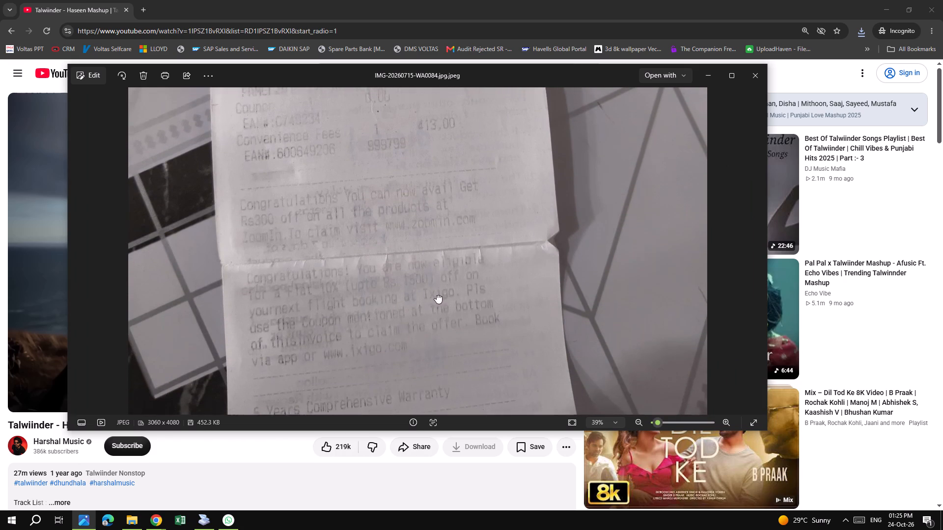
left_click_drag(437, 295, 431, 306)
left_click_drag(419, 271, 429, 330)
left_click_drag(426, 309, 436, 346)
left_click_drag(426, 309, 433, 342)
left_click_drag(420, 309, 433, 346)
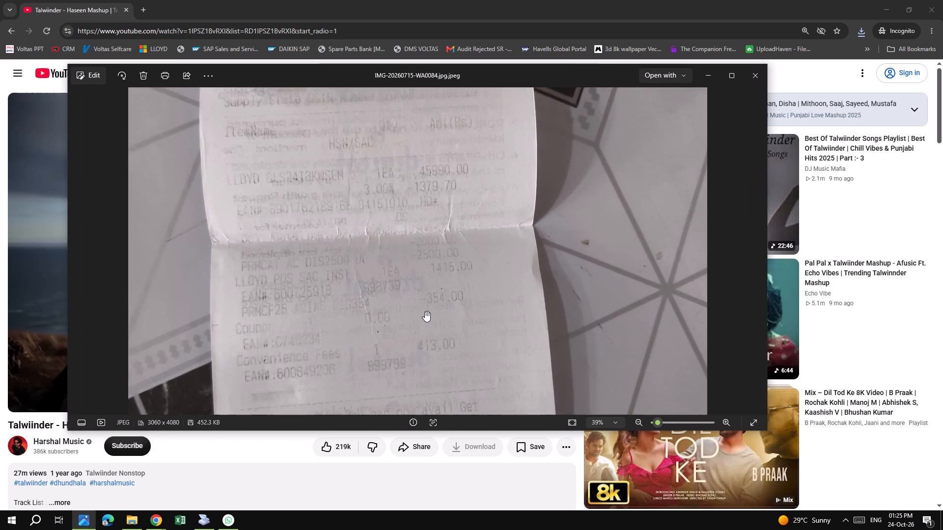
left_click_drag(425, 311, 429, 337)
left_click_drag(422, 322, 428, 350)
left_click_drag(422, 321, 430, 344)
left_click_drag(420, 320, 428, 341)
left_click_drag(422, 320, 427, 341)
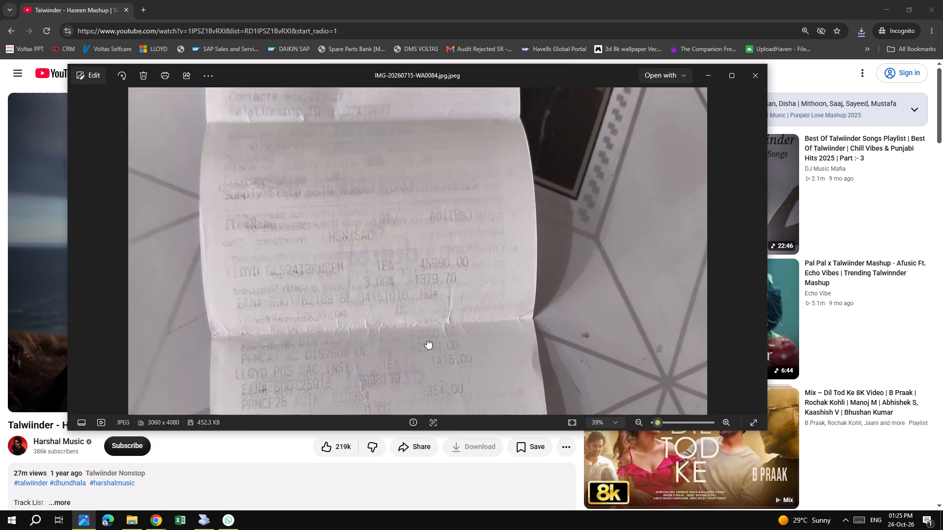
left_click_drag(427, 341, 424, 338)
left_click_drag(416, 316, 418, 330)
left_click_drag(412, 311, 424, 344)
left_click_drag(419, 310, 422, 339)
left_click_drag(414, 318, 416, 333)
left_click_drag(406, 313, 411, 329)
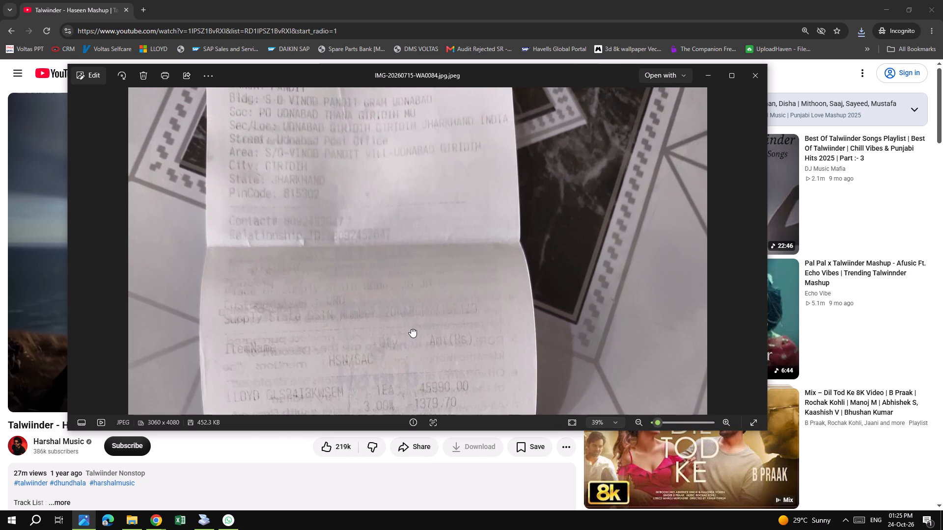
left_click_drag(411, 329, 414, 338)
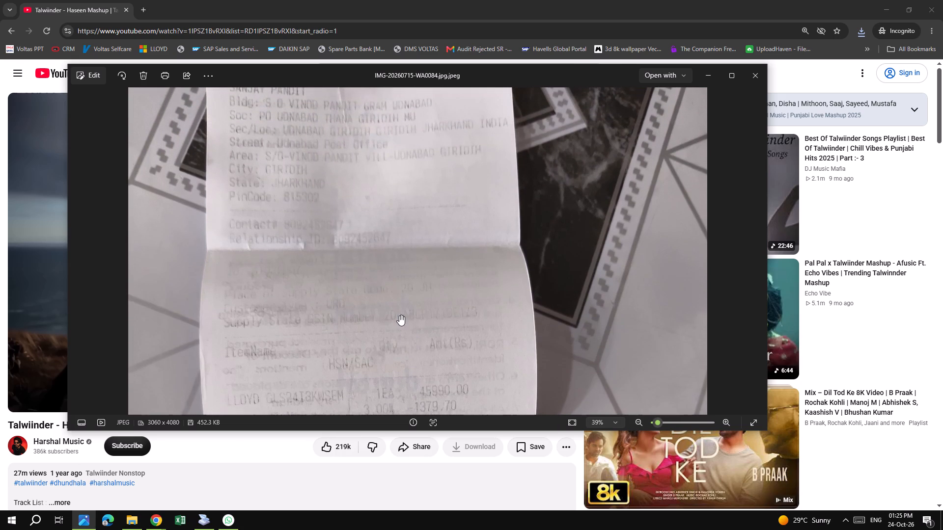
left_click_drag(294, 181, 301, 201)
left_click_drag(302, 182, 303, 206)
Examine the enlarged invoice image from the customer details down through the item lines and charges to the offer text.
left_click_drag(346, 233, 346, 220)
left_click_drag(349, 237, 347, 226)
left_click_drag(356, 242, 353, 230)
left_click(356, 232)
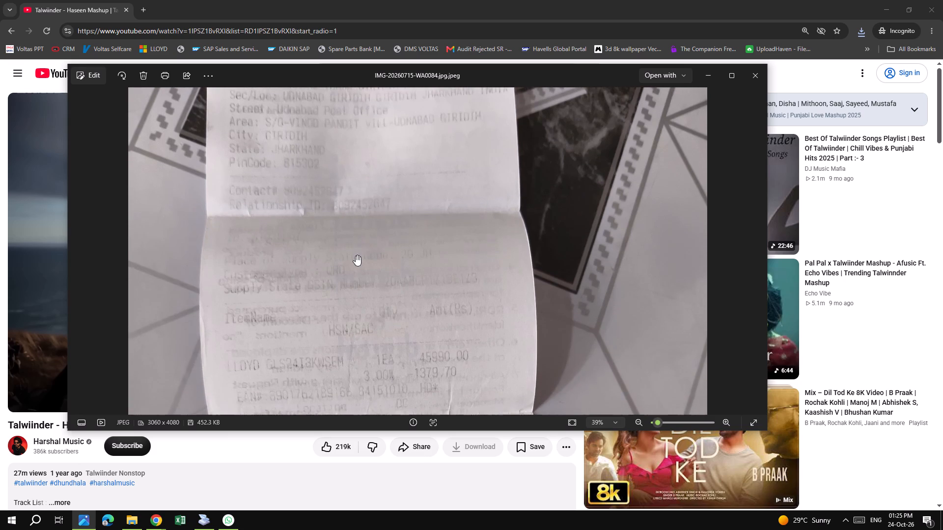
left_click_drag(356, 256, 357, 231)
left_click_drag(361, 245, 358, 228)
left_click_drag(364, 253, 361, 237)
left_click_drag(367, 254, 363, 239)
left_click_drag(370, 265, 364, 247)
left_click_drag(366, 261, 364, 253)
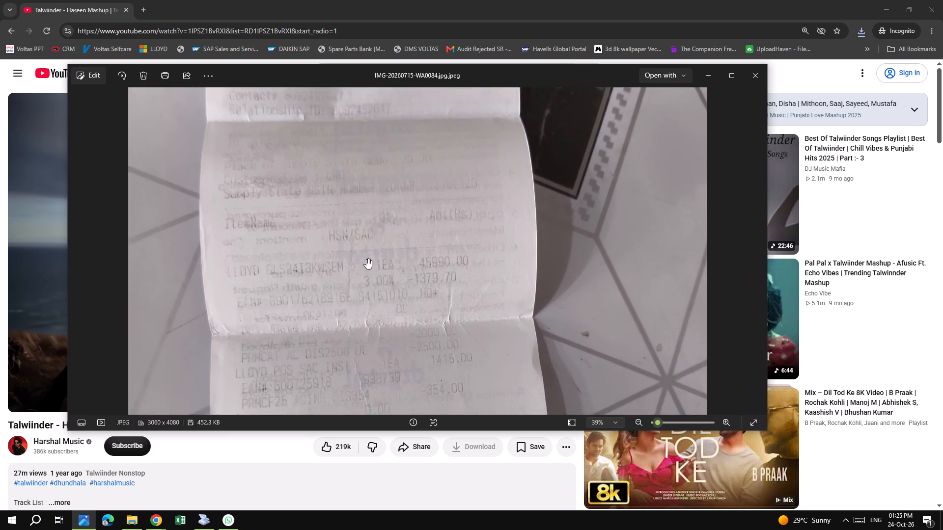
left_click_drag(366, 259, 365, 250)
left_click_drag(365, 261, 363, 244)
left_click_drag(367, 263, 365, 246)
left_click_drag(366, 255, 366, 243)
left_click_drag(368, 256, 368, 246)
left_click_drag(370, 262, 366, 250)
left_click_drag(369, 262, 368, 253)
left_click_drag(370, 263, 366, 252)
left_click_drag(371, 272, 367, 255)
left_click_drag(370, 274, 368, 262)
left_click_drag(369, 267, 369, 263)
left_click_drag(369, 270, 368, 265)
left_click_drag(368, 274, 369, 255)
left_click_drag(371, 276, 371, 262)
left_click_drag(374, 281, 374, 265)
left_click_drag(373, 286, 373, 270)
left_click_drag(378, 288, 376, 271)
left_click_drag(378, 278, 378, 270)
left_click_drag(378, 290, 375, 267)
left_click_drag(378, 285, 378, 267)
left_click_drag(378, 294, 378, 275)
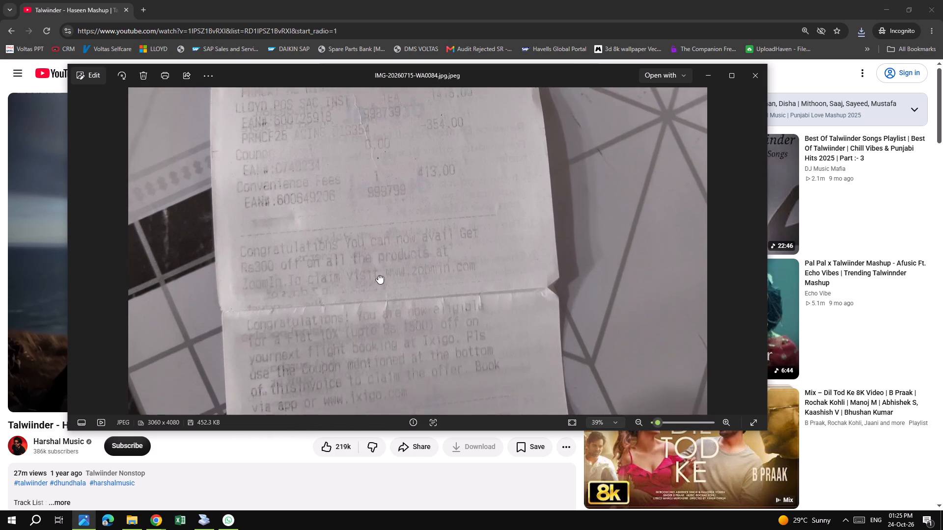
left_click_drag(378, 275, 378, 276)
left_click_drag(382, 296, 383, 276)
left_click_drag(385, 295, 385, 272)
left_click_drag(385, 295, 386, 273)
left_click_drag(388, 297, 389, 279)
left_click_drag(390, 291, 390, 271)
left_click_drag(385, 291, 388, 265)
Re-examine the invoice image from the offer text back up through the convenience fee and installation charges to the Lloyd product line.
left_click_drag(383, 266, 385, 278)
left_click_drag(383, 273, 385, 283)
left_click_drag(383, 276, 385, 285)
left_click_drag(382, 276, 385, 286)
left_click_drag(381, 274, 385, 289)
left_click_drag(384, 276, 387, 285)
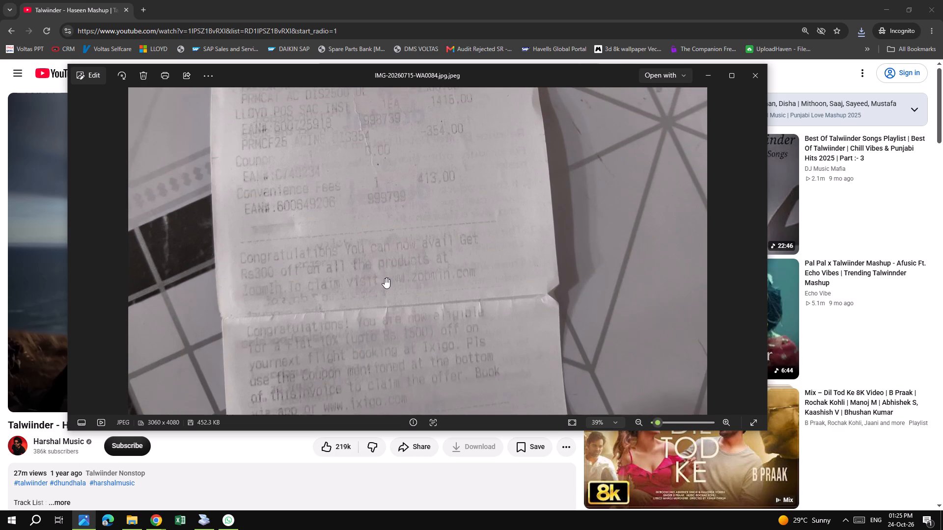
left_click_drag(385, 275, 385, 289)
left_click_drag(382, 276, 384, 289)
left_click_drag(382, 277, 385, 288)
left_click_drag(382, 275, 384, 287)
left_click_drag(381, 275, 384, 286)
left_click_drag(379, 279, 380, 287)
left_click_drag(377, 279, 377, 284)
left_click_drag(375, 276, 376, 287)
left_click_drag(372, 273, 373, 282)
left_click_drag(370, 273, 372, 280)
left_click_drag(369, 271, 371, 280)
left_click_drag(368, 274, 369, 284)
left_click_drag(367, 277, 370, 284)
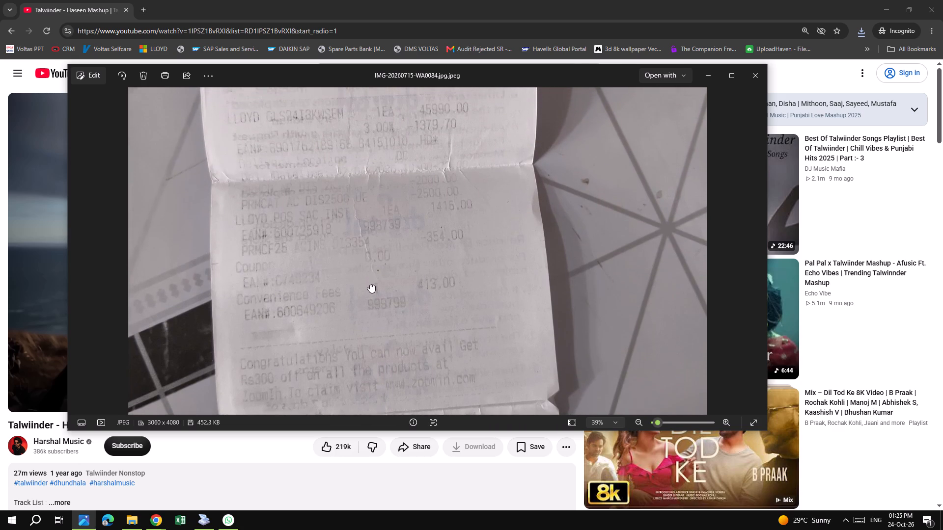
left_click_drag(370, 284, 370, 284)
left_click_drag(368, 275, 368, 283)
left_click_drag(367, 277, 369, 288)
left_click_drag(366, 280, 368, 285)
left_click_drag(368, 277, 371, 288)
left_click_drag(370, 281, 372, 287)
left_click(370, 282)
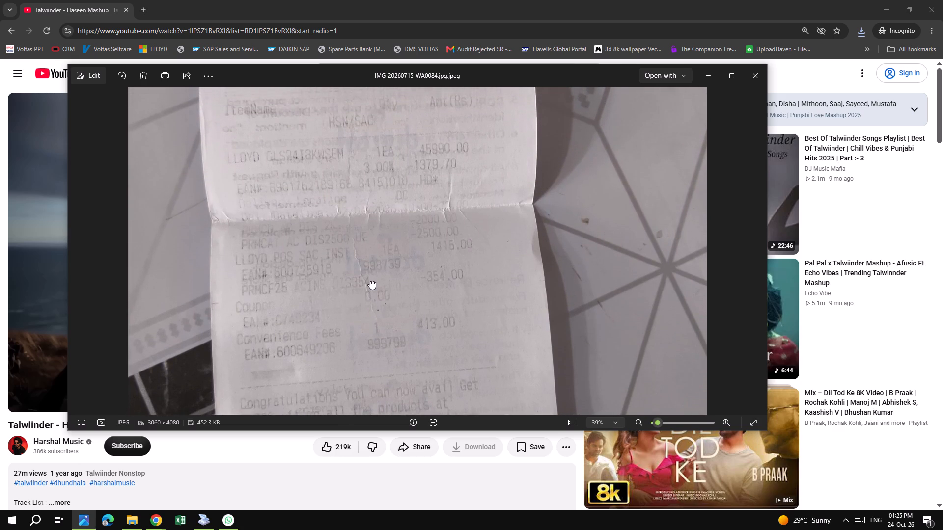